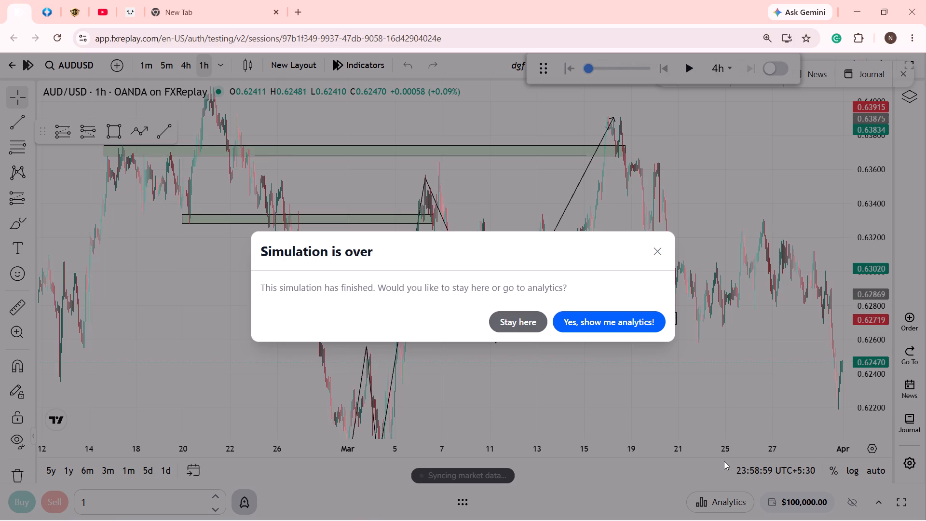
Choose to stay on the AUD/USD chart instead of going to the analytics of the finished simulation.
click(541, 319)
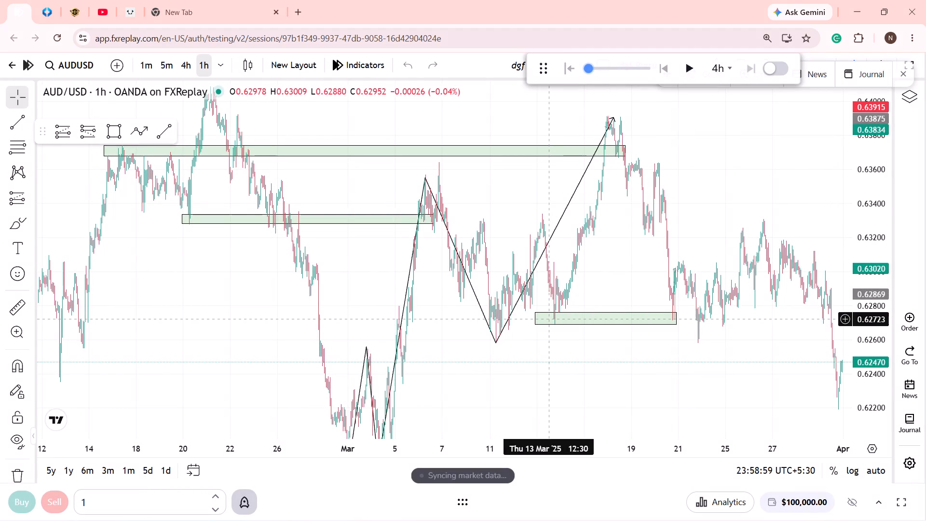
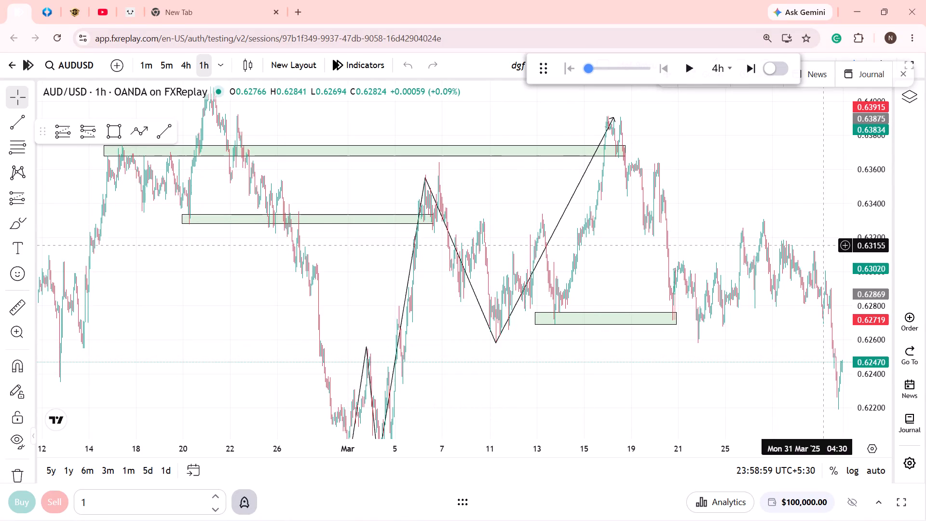
Return to the testing dashboard and delete the finished dgf session from the recent sessions.
drag(773, 228, 547, 233)
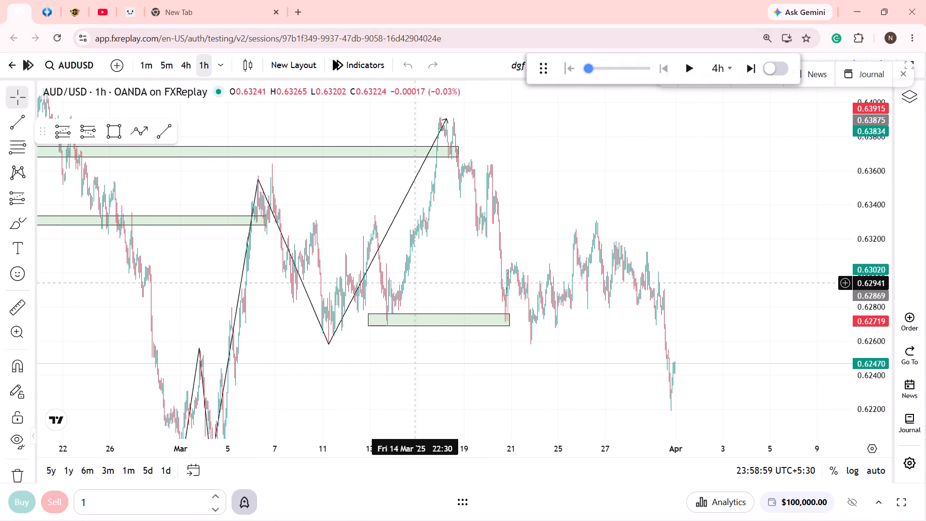
click(13, 64)
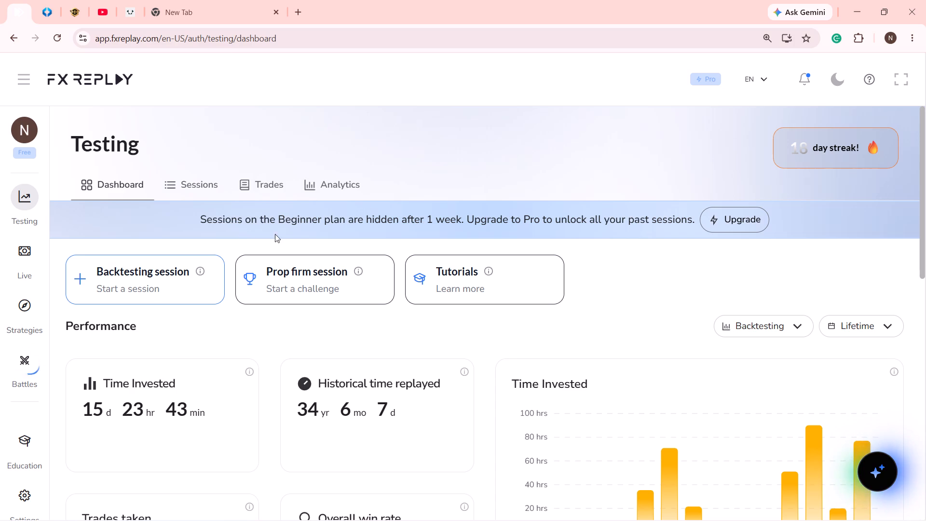
scroll(326, 267, down, 11)
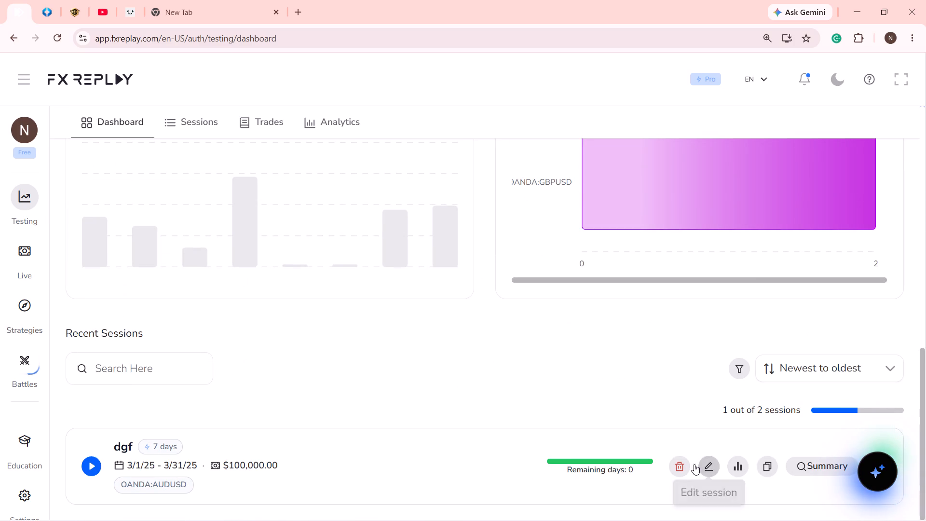
click(682, 463)
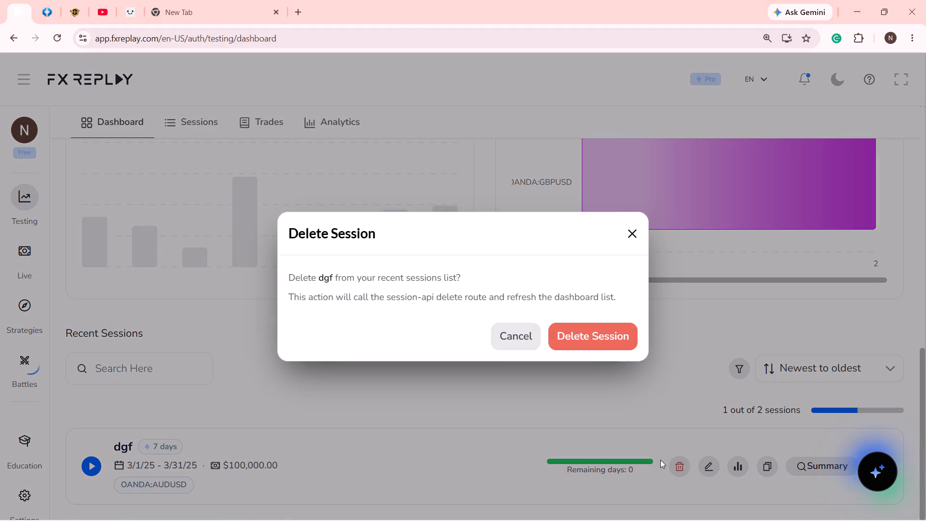
click(584, 344)
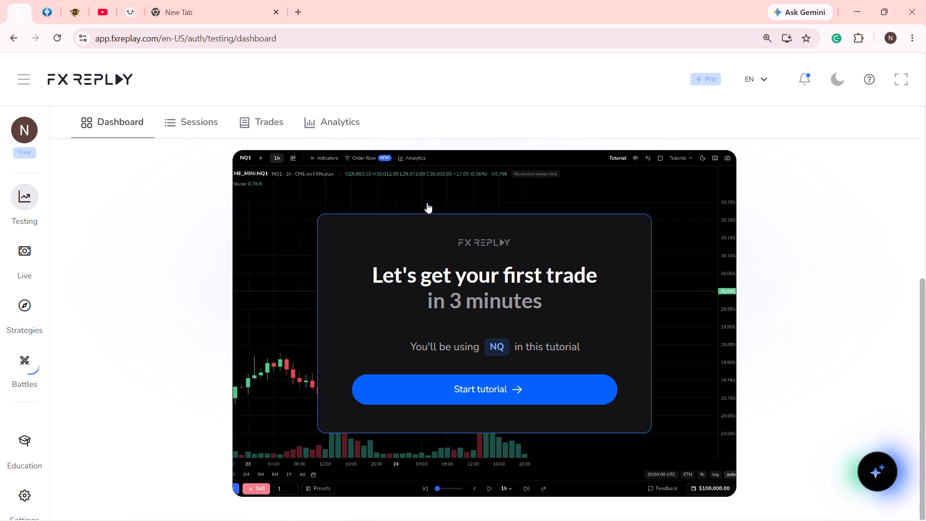
Start a new backtesting session named dgf with AUDUSD as its asset.
scroll(471, 267, up, 2)
scroll(472, 266, down, 1)
scroll(473, 266, up, 5)
scroll(486, 270, down, 7)
scroll(481, 344, up, 7)
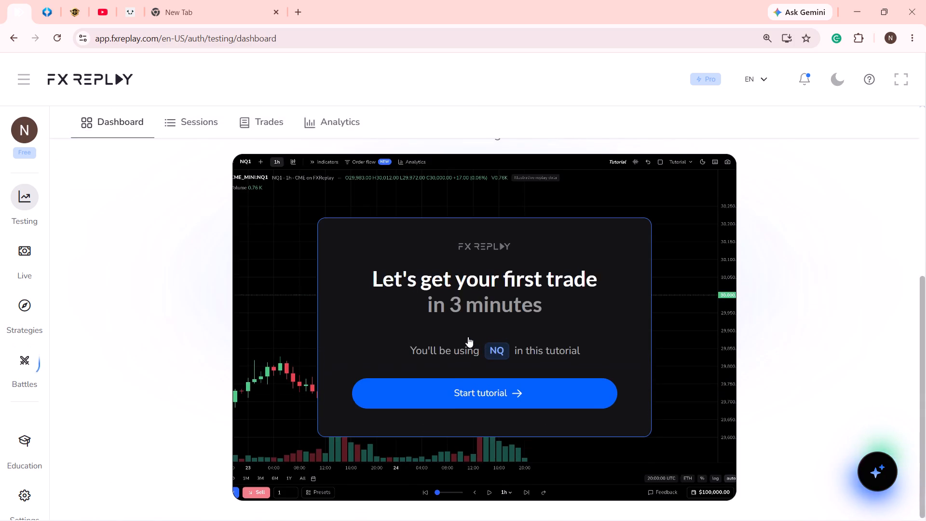
click(438, 333)
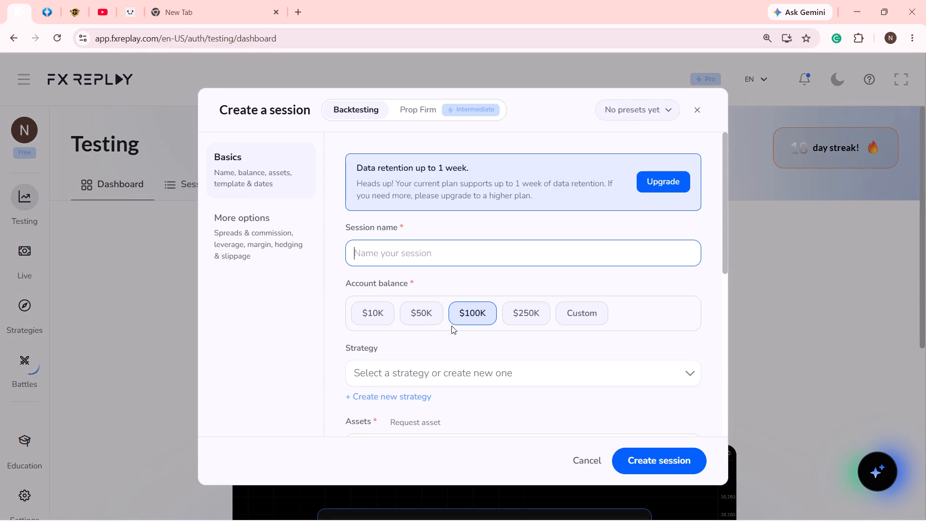
click(389, 247)
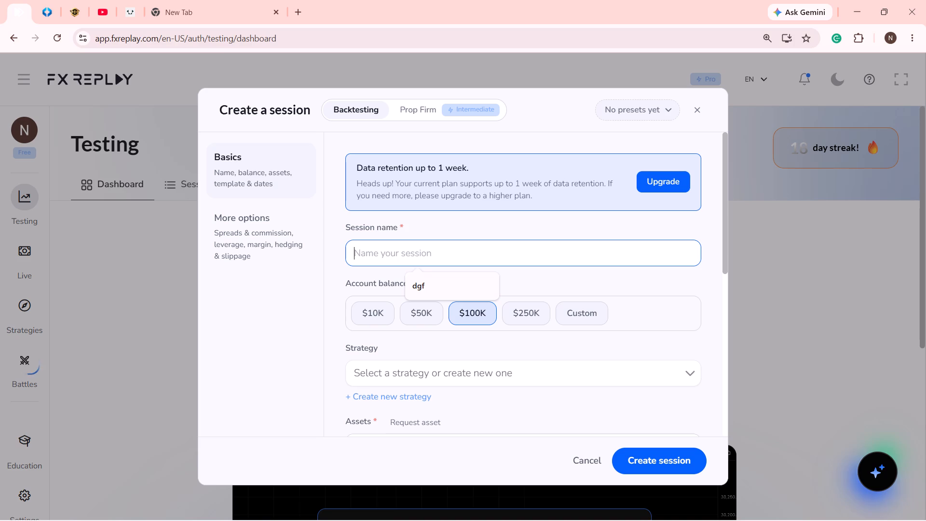
click(429, 281)
scroll(446, 329, down, 3)
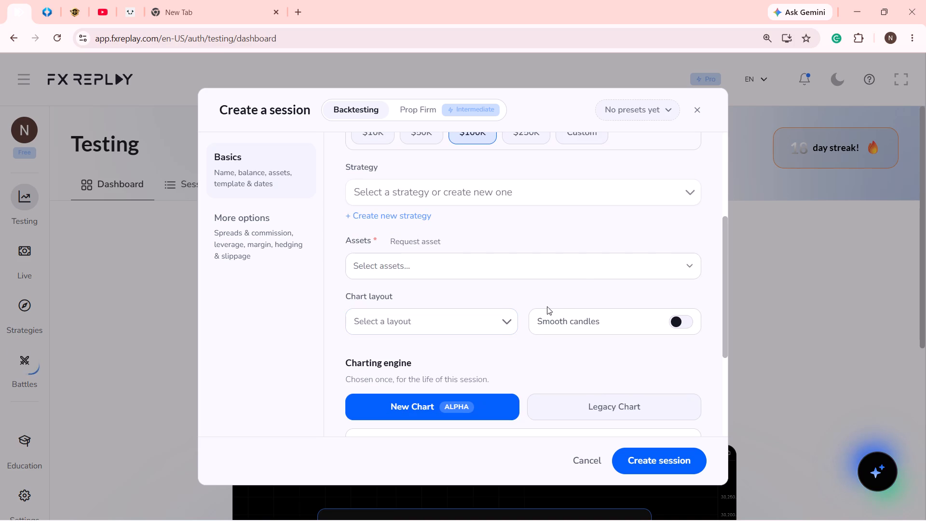
click(581, 269)
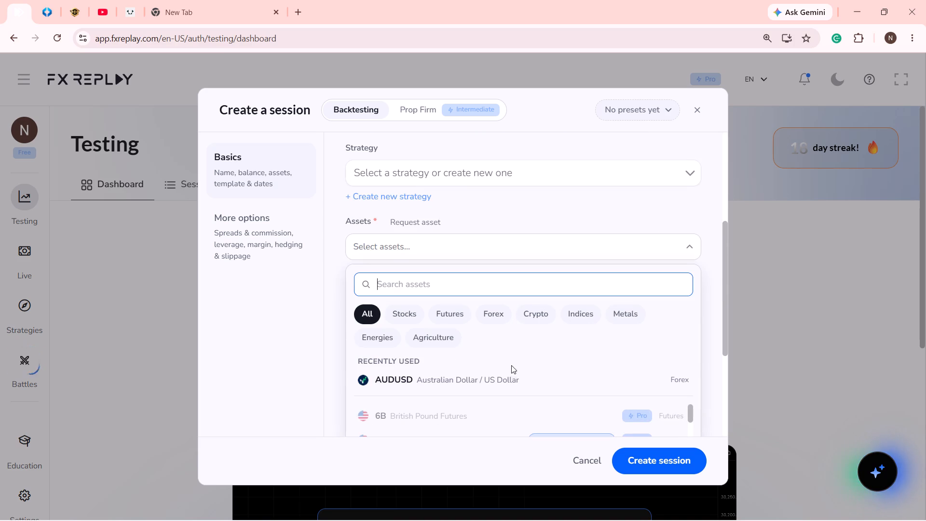
click(513, 378)
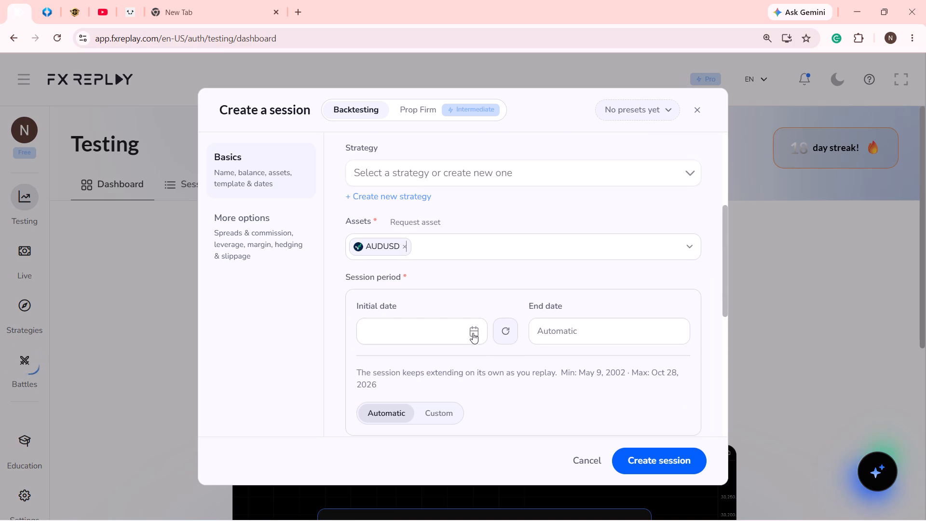
Switch the session period to custom and set the initial date to April 1, 2025.
click(438, 411)
click(474, 326)
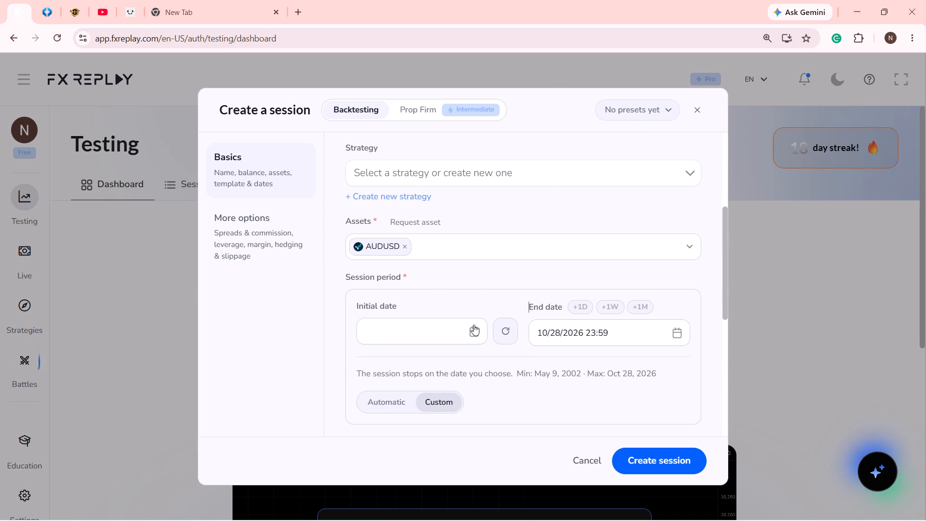
triple_click(378, 78)
click(378, 78)
triple_click(378, 78)
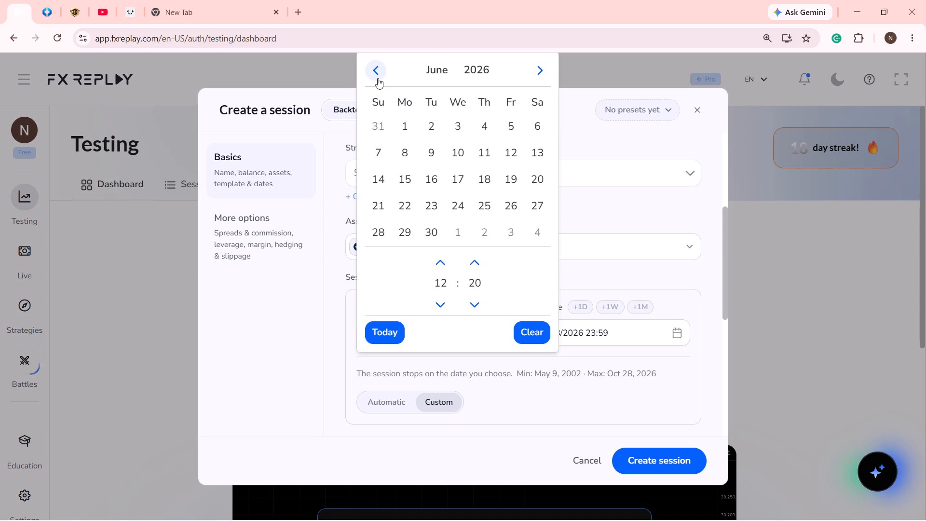
triple_click(378, 78)
triple_click(378, 78)
triple_click(378, 78)
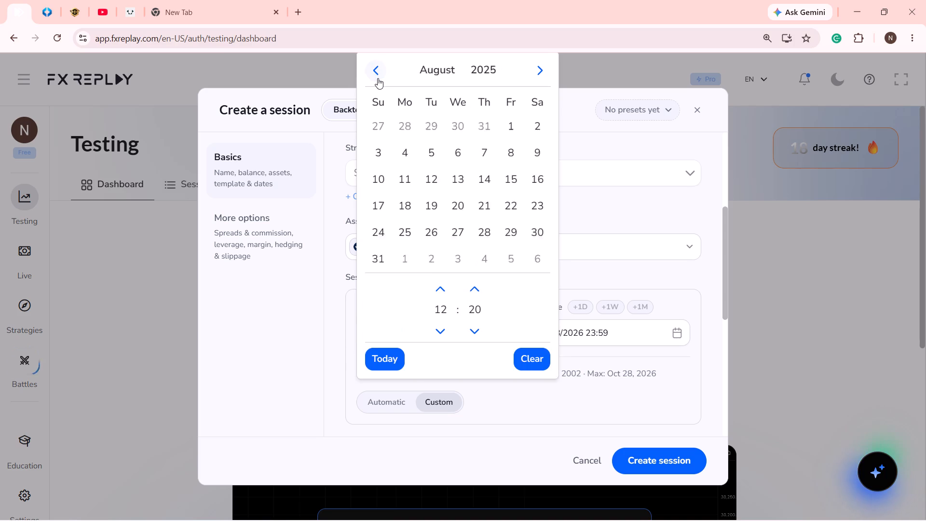
triple_click(378, 78)
double_click(378, 78)
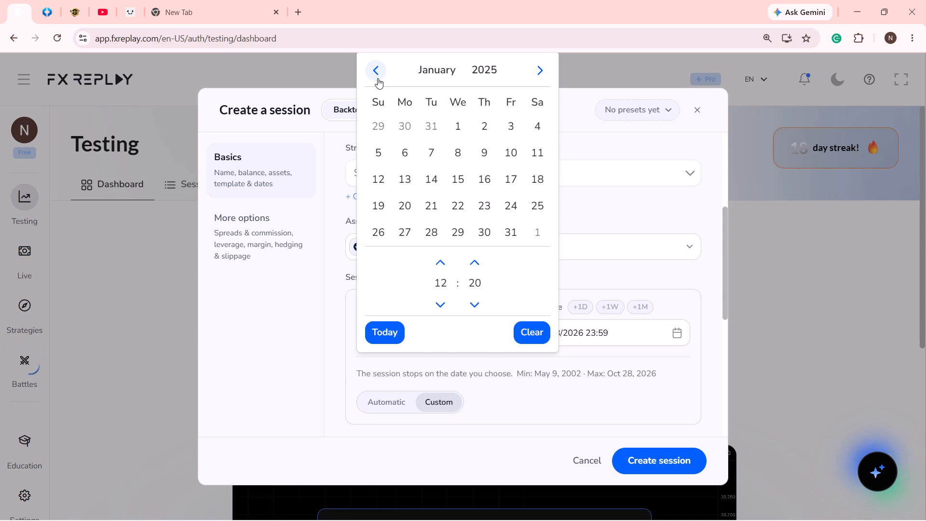
triple_click(541, 72)
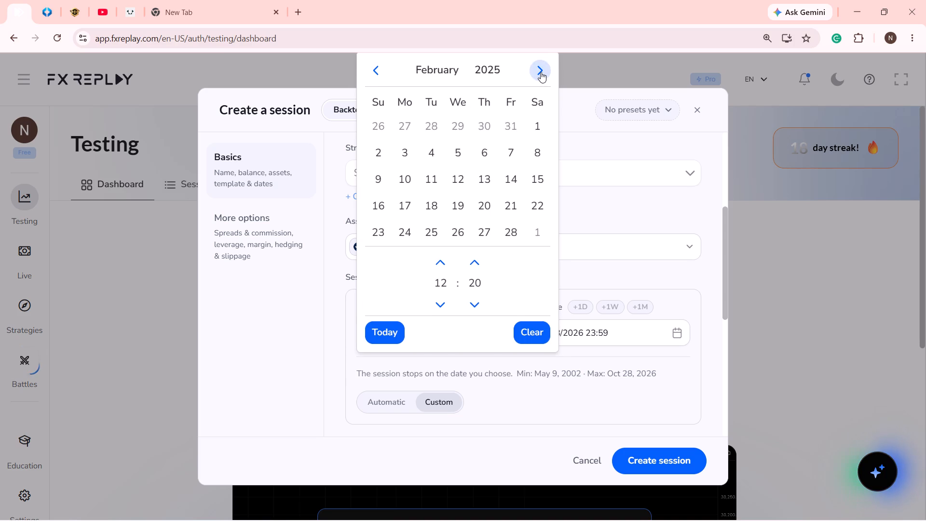
click(425, 126)
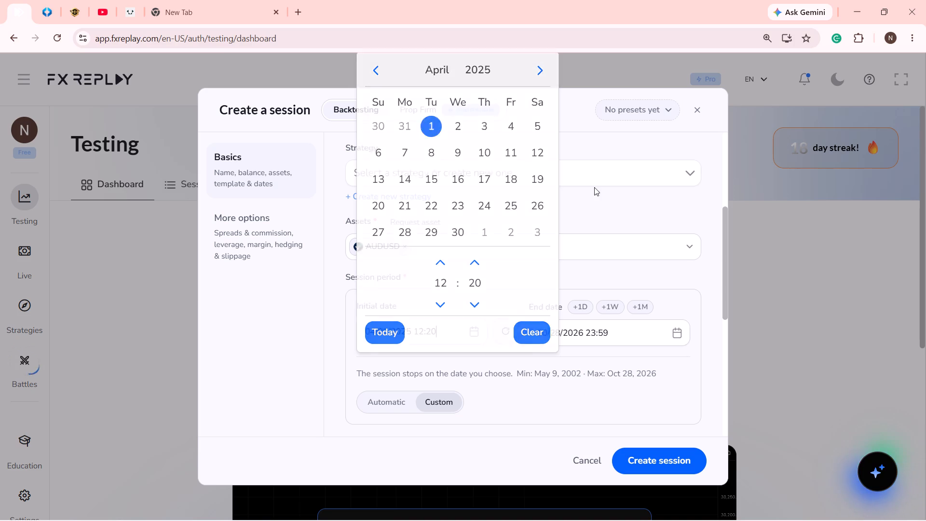
Set the session's end date to April 30, 2025 and create the session.
click(677, 328)
click(649, 71)
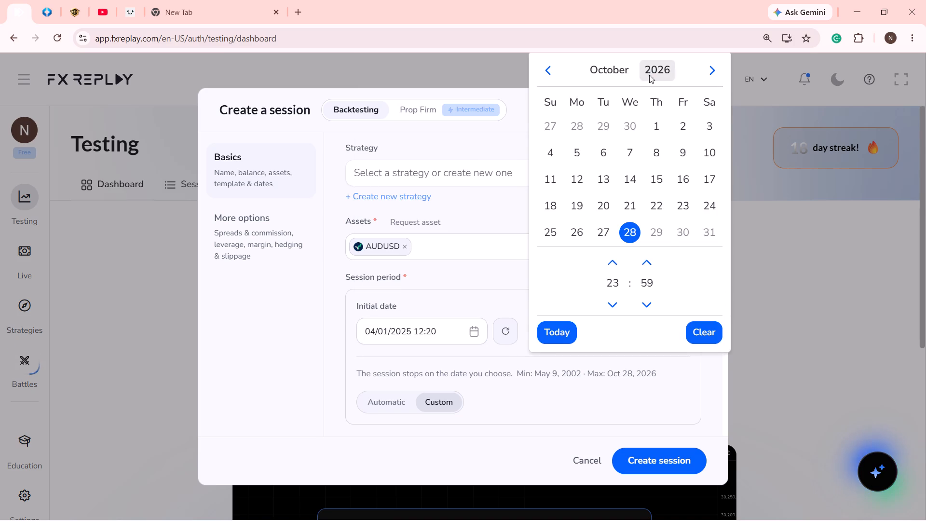
click(677, 218)
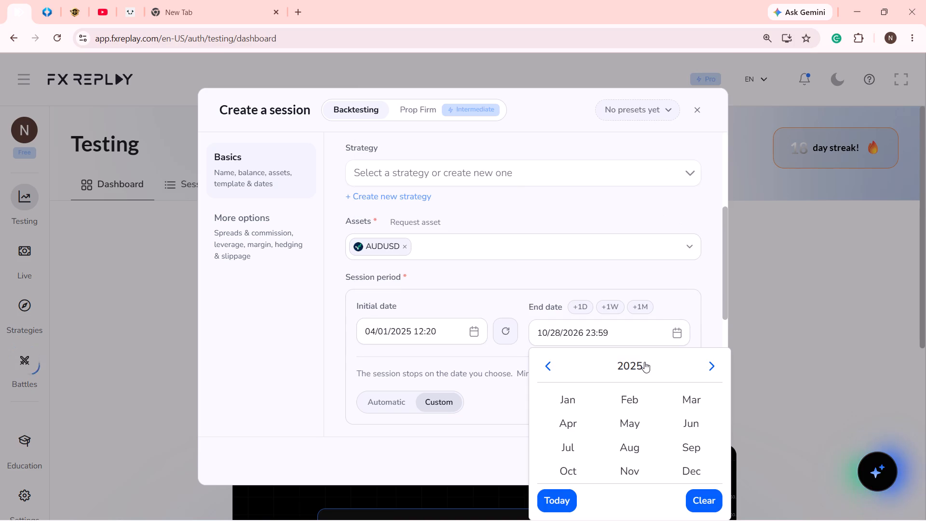
click(573, 430)
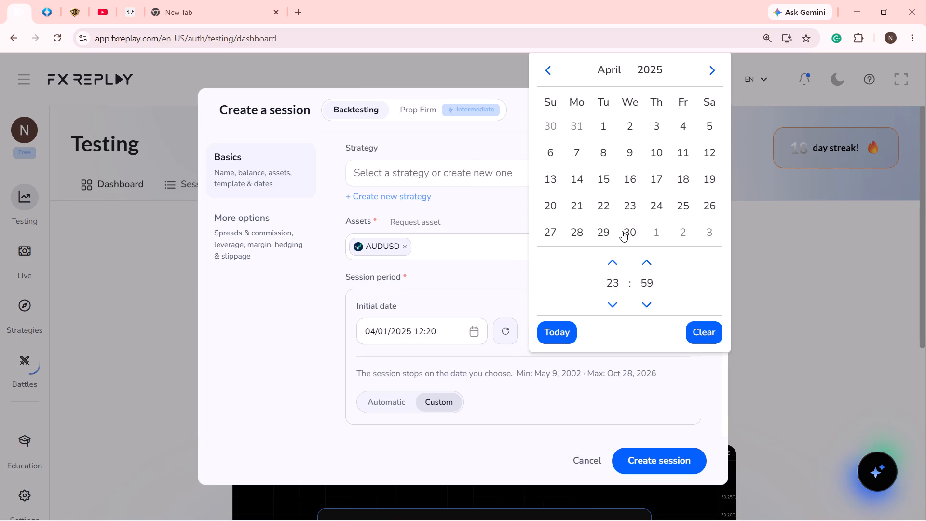
click(639, 232)
scroll(683, 482, down, 4)
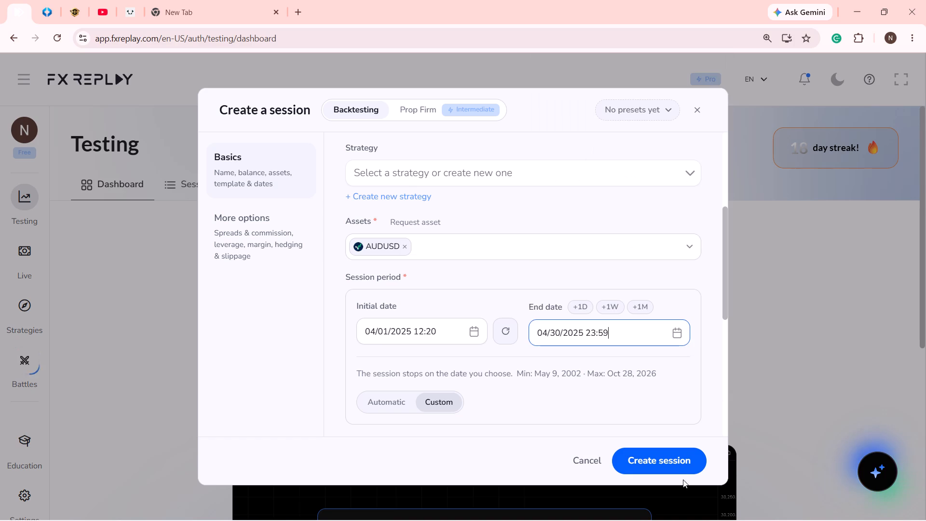
click(646, 459)
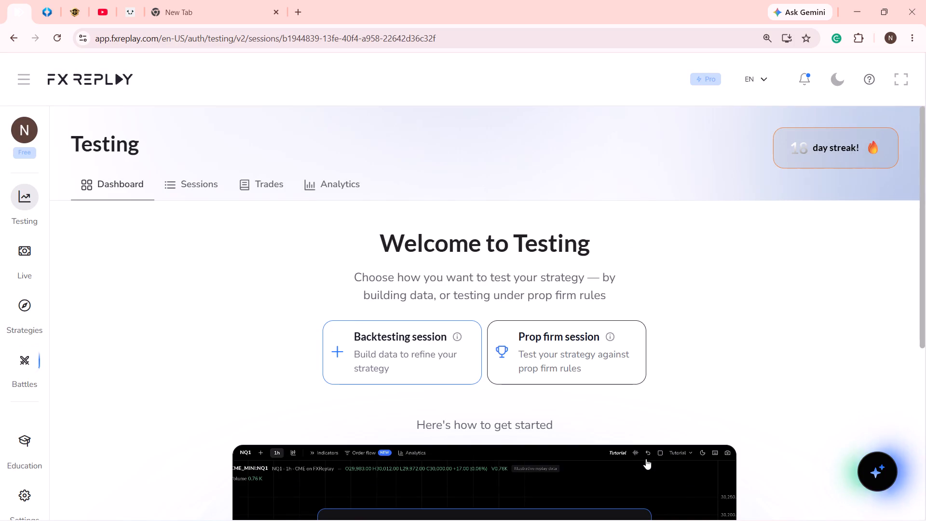
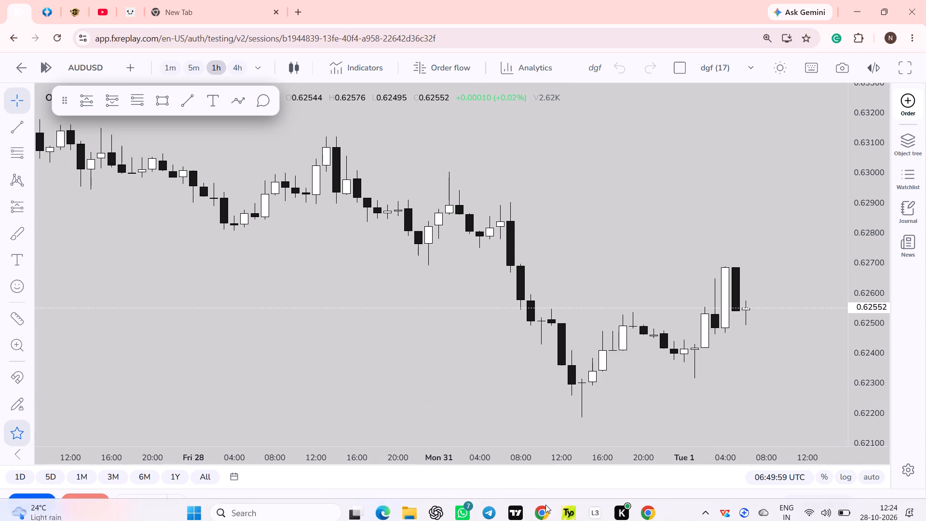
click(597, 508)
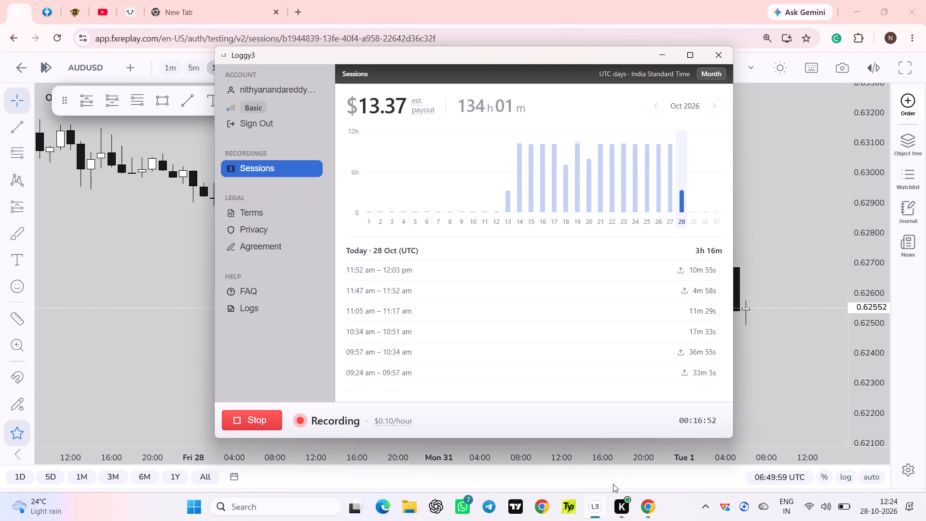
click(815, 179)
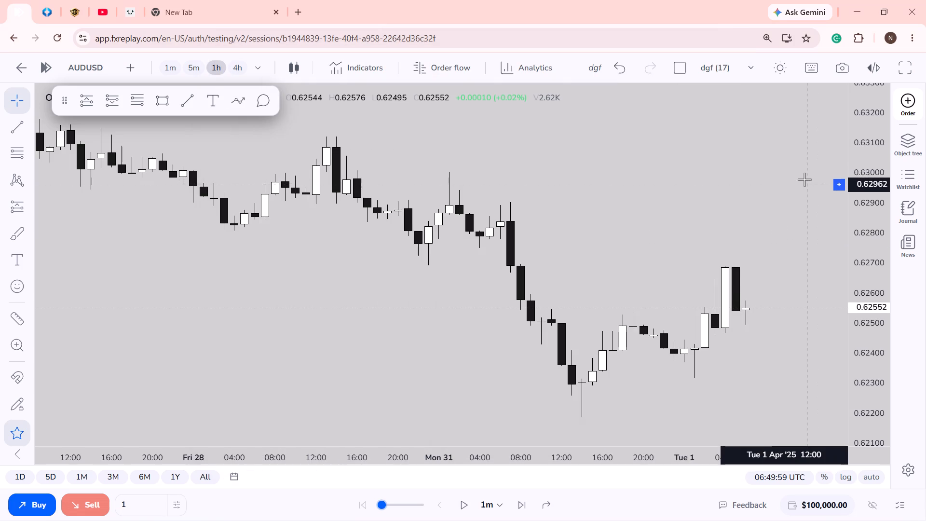
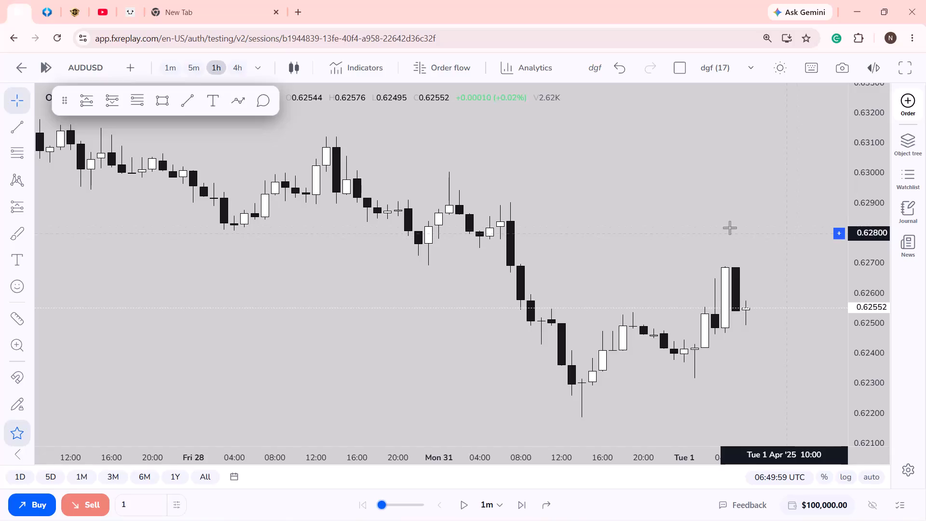
Switch the AUDUSD chart to the 4-hour timeframe.
click(236, 69)
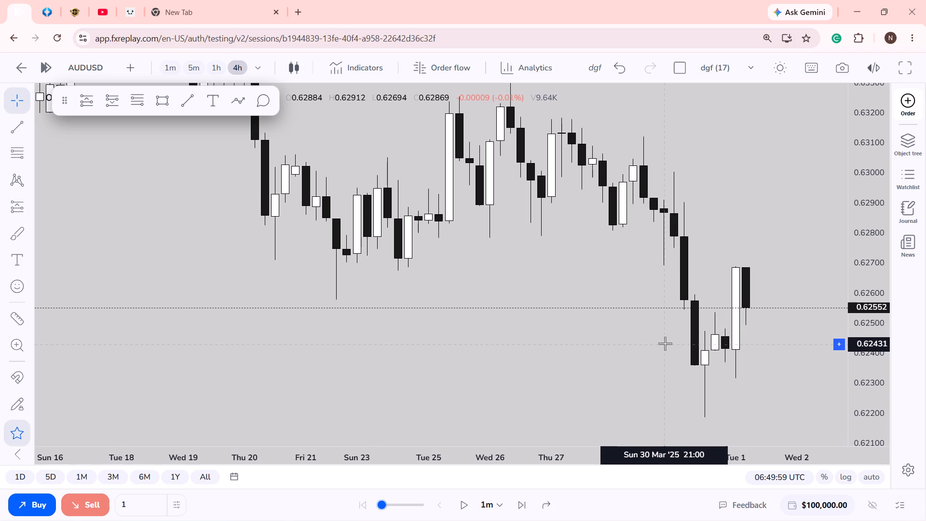
Examine the 4-hour AUDUSD price swings from late January up to the latest candle on 1 April 2025.
scroll(654, 352, down, 4)
drag(879, 225, 865, 324)
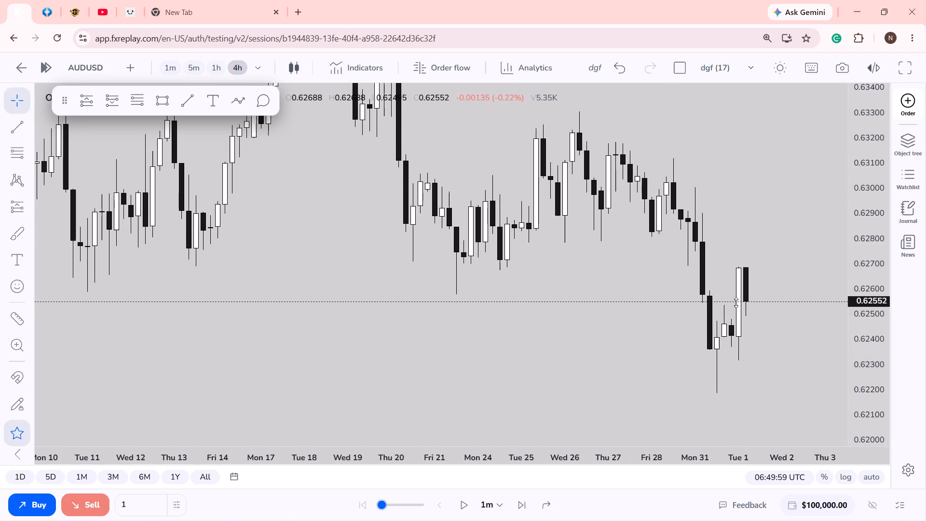
scroll(702, 299, down, 10)
drag(694, 285, 652, 316)
drag(710, 182, 721, 237)
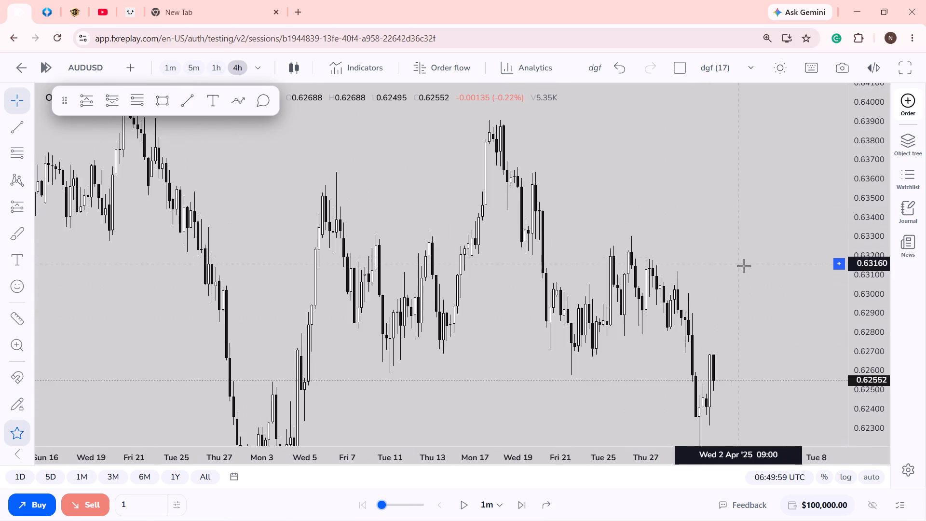
scroll(741, 264, down, 5)
drag(887, 223, 882, 275)
drag(755, 279, 846, 185)
scroll(776, 264, up, 2)
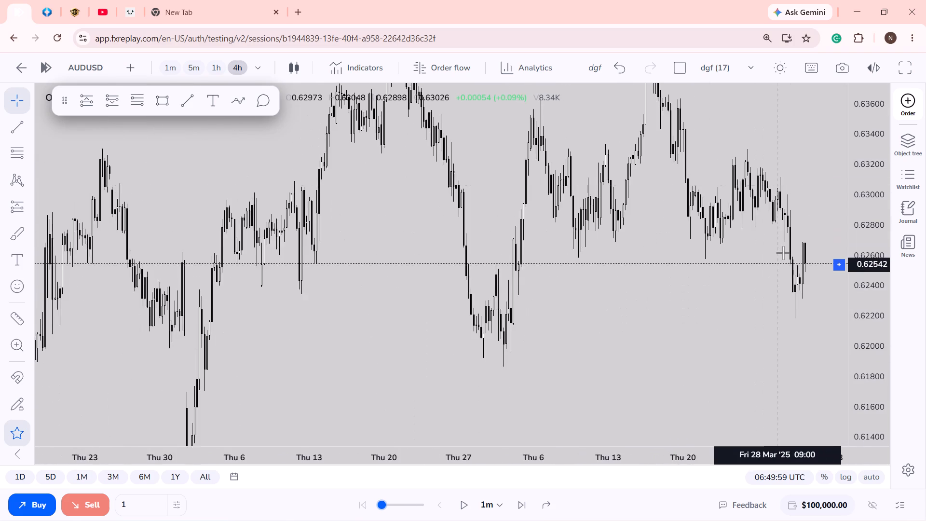
Display the chart in full screen.
click(915, 59)
click(835, 93)
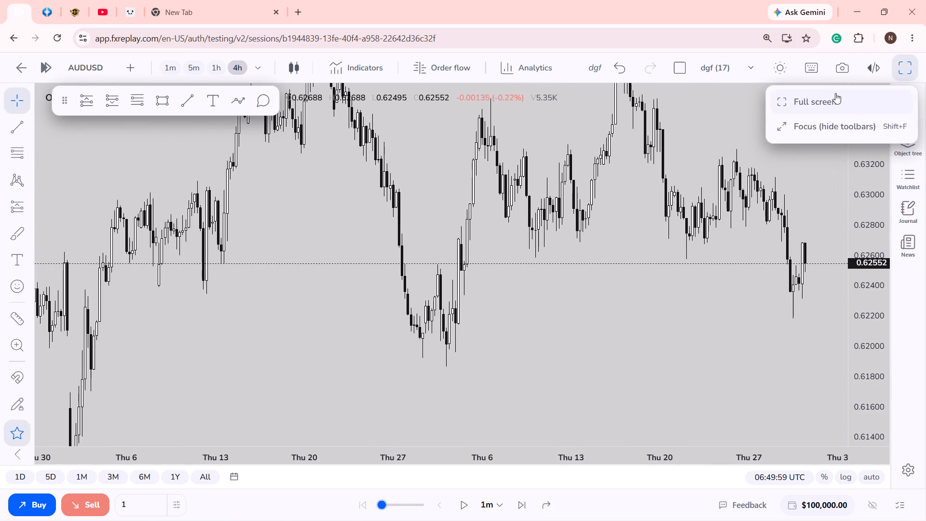
Examine the recent 4-hour price structure around the 1 April candle against the February and March swing highs and lows.
drag(818, 281, 820, 321)
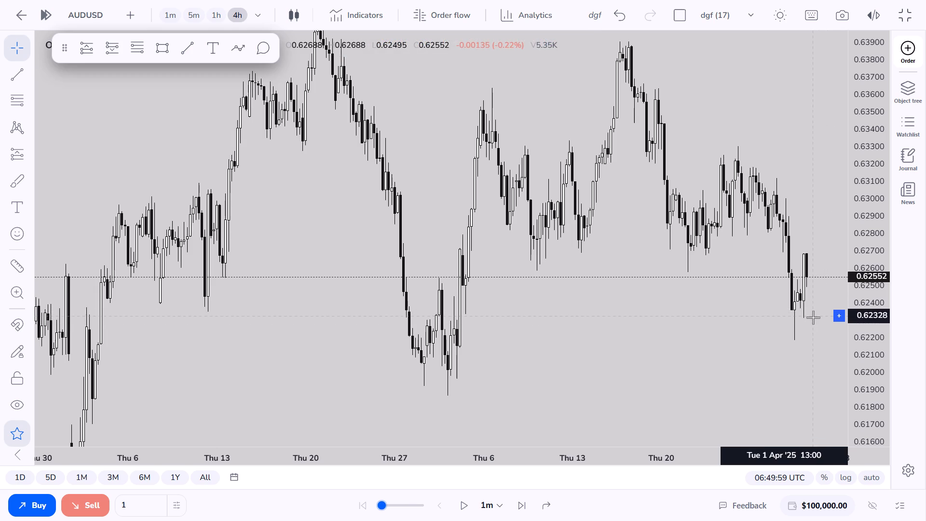
scroll(815, 375, up, 1)
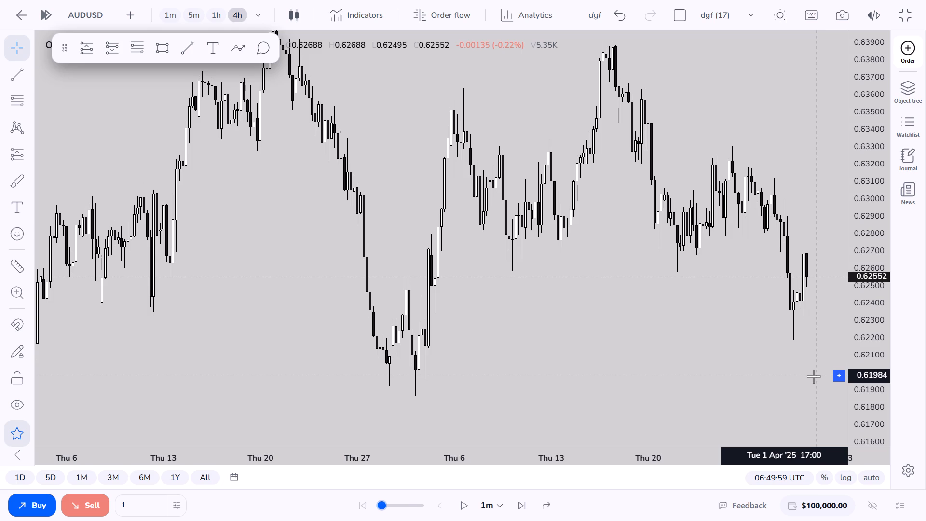
scroll(747, 325, up, 4)
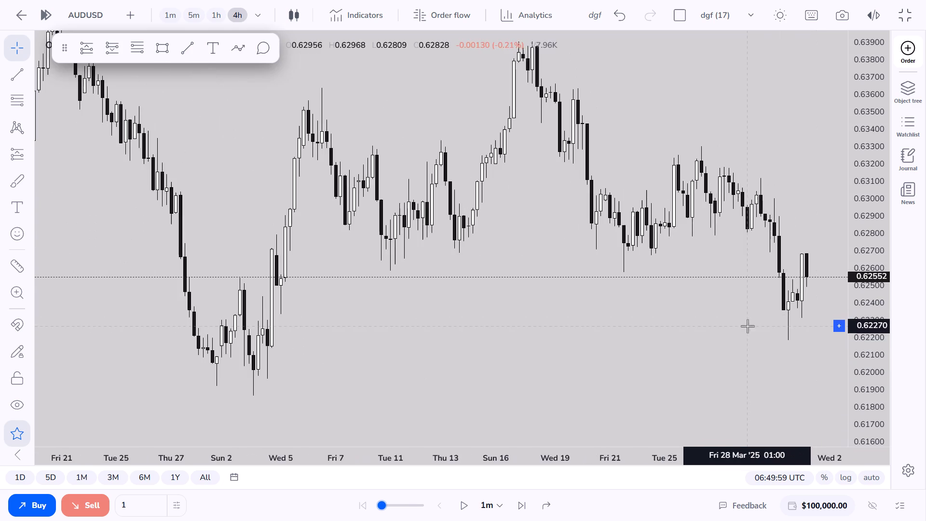
scroll(744, 339, down, 4)
drag(735, 354, 668, 406)
scroll(668, 407, down, 5)
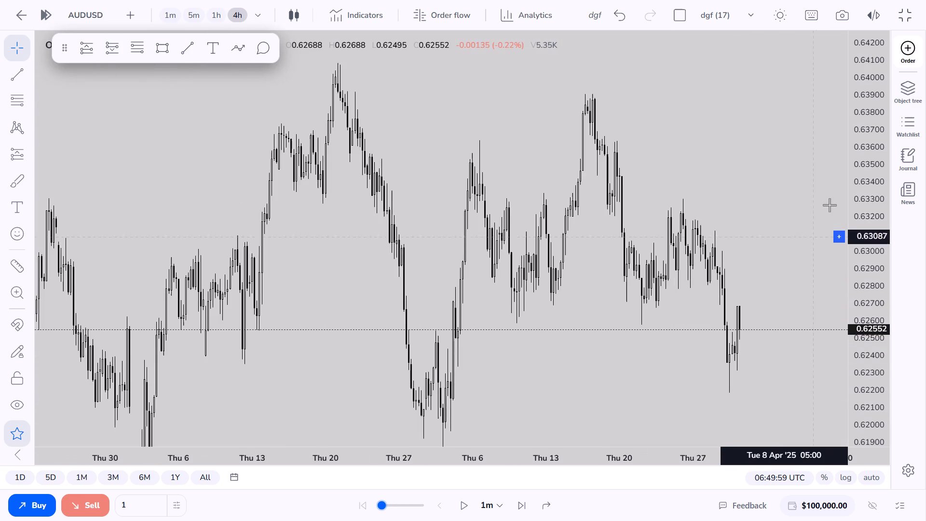
drag(871, 194, 859, 219)
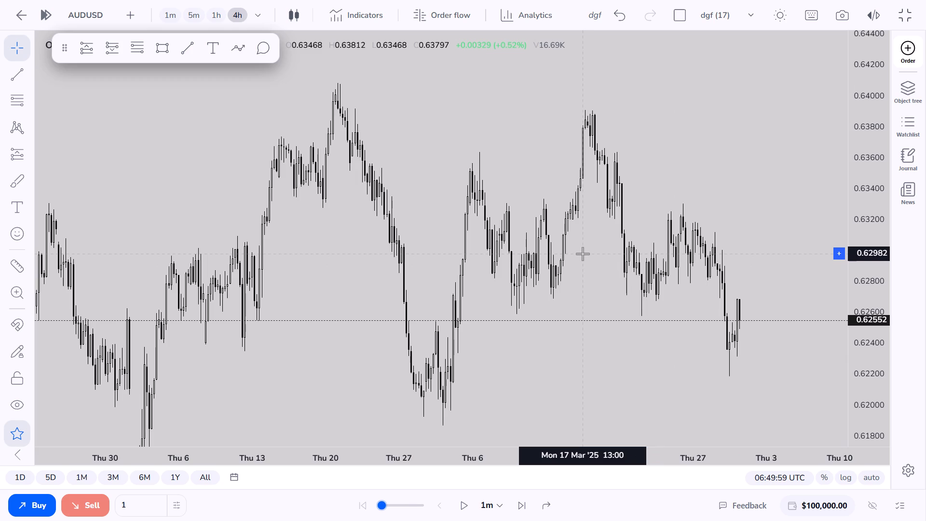
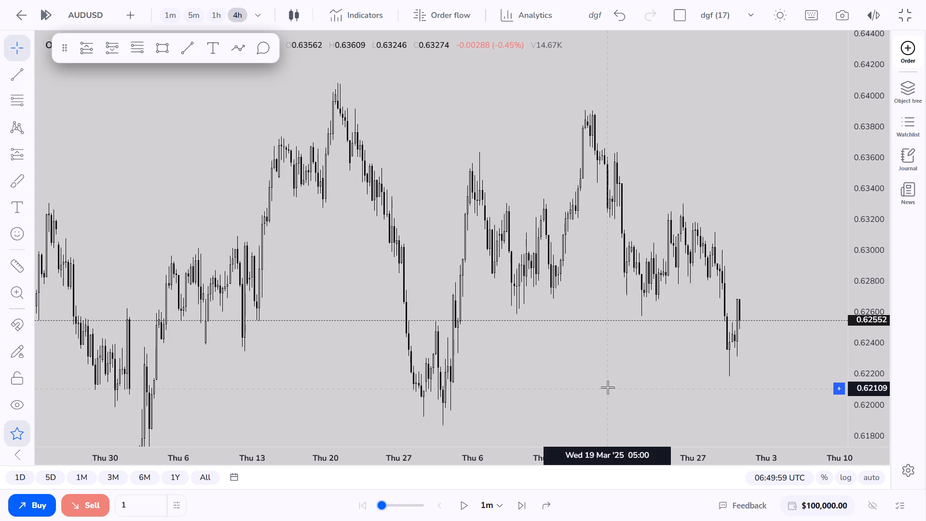
Set the replay step interval to 4h.
scroll(582, 375, down, 1)
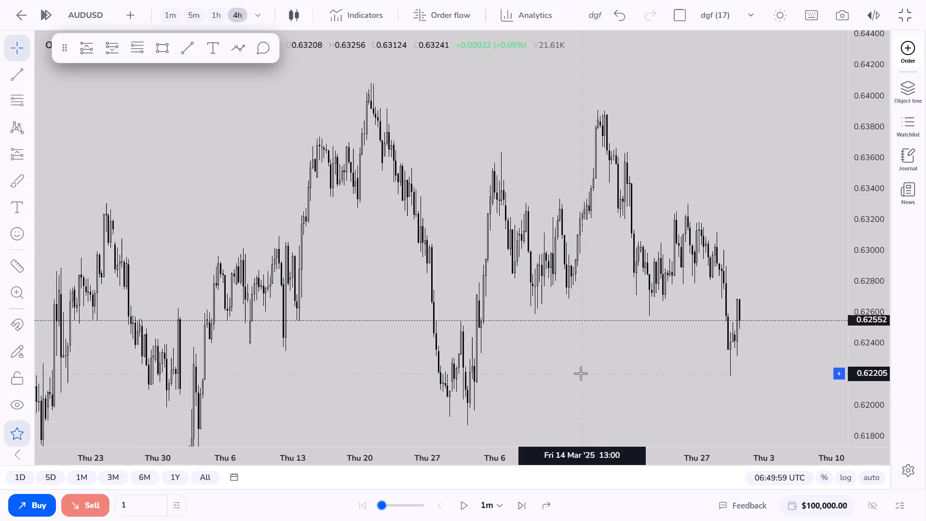
scroll(582, 371, up, 2)
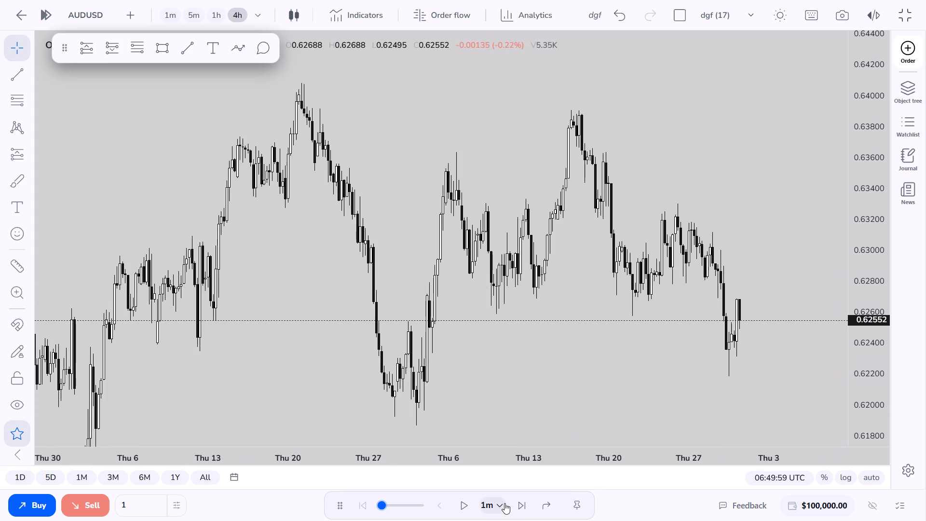
click(504, 503)
scroll(496, 324, down, 4)
scroll(494, 432, down, 8)
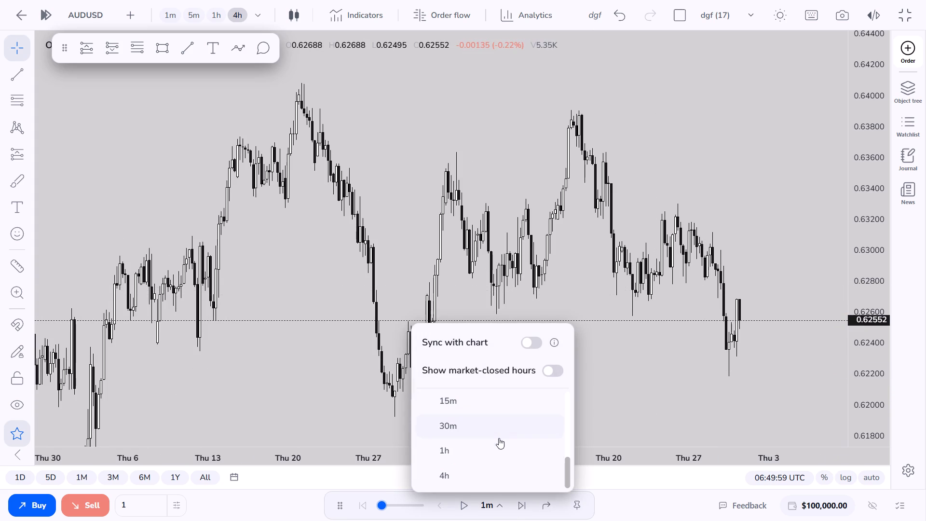
click(493, 477)
Move the floating replay controls from below the chart to above it.
scroll(506, 294, down, 5)
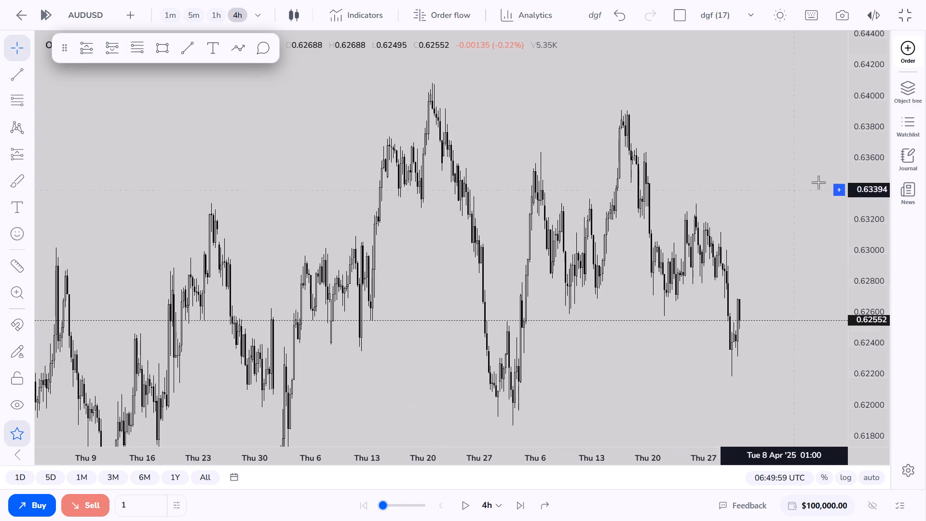
drag(863, 174, 862, 258)
click(639, 294)
scroll(532, 286, down, 2)
scroll(534, 285, up, 4)
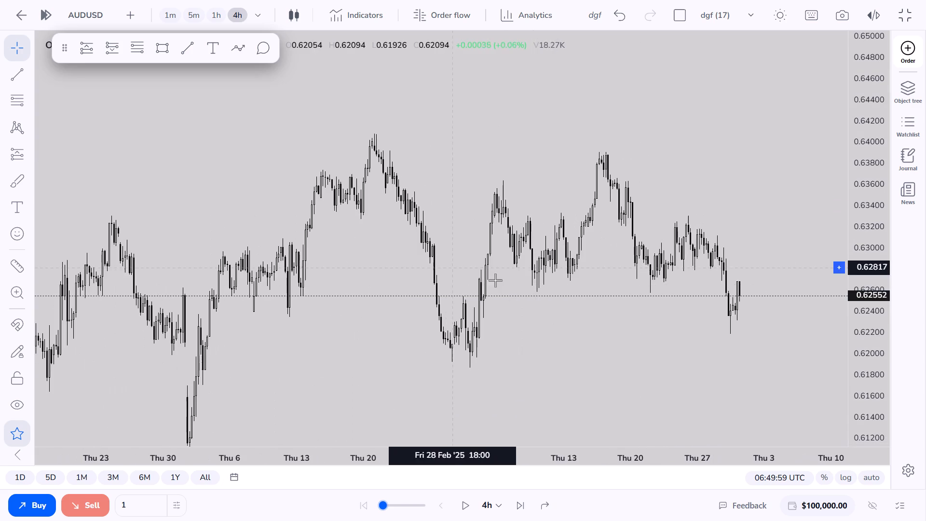
scroll(503, 329, up, 1)
scroll(453, 348, up, 2)
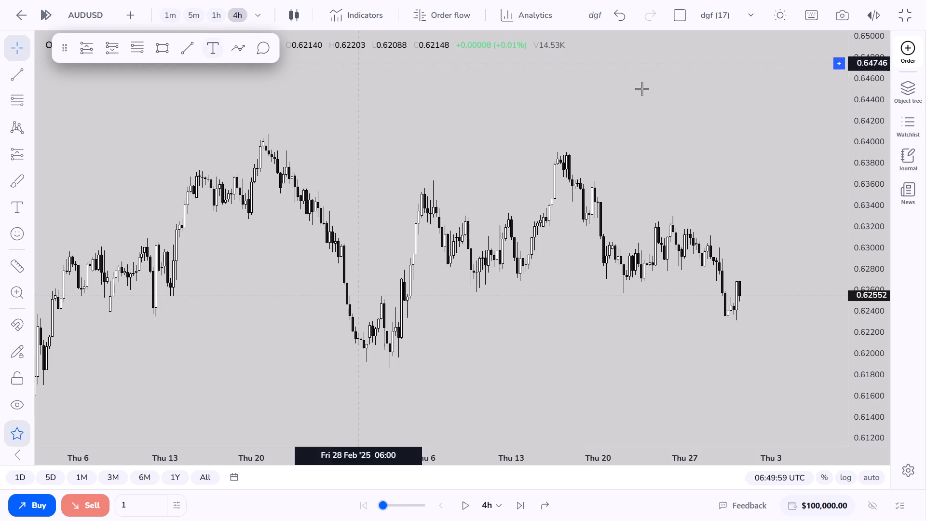
drag(344, 501, 898, 0)
Play the 4-hour replay up to 08:59:59 UTC on 1 April and pause it.
click(757, 14)
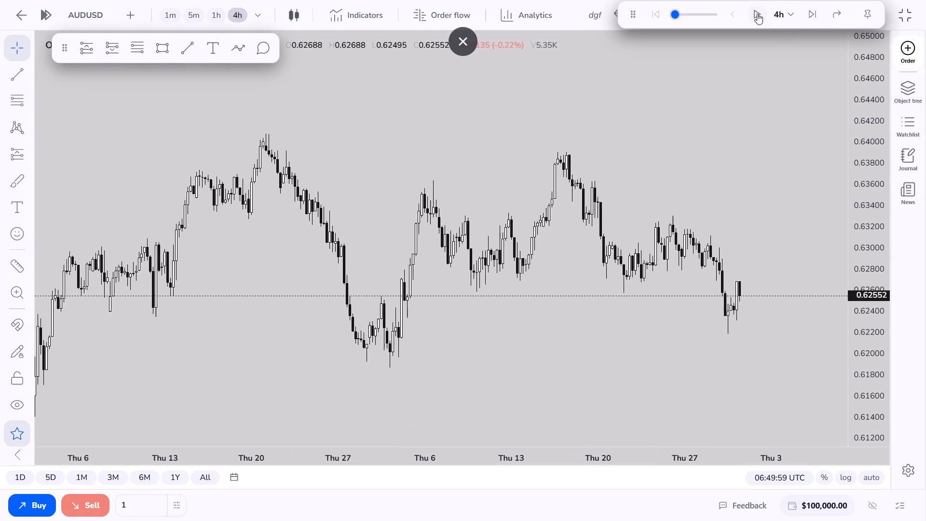
drag(746, 151, 677, 152)
scroll(698, 153, down, 5)
click(764, 15)
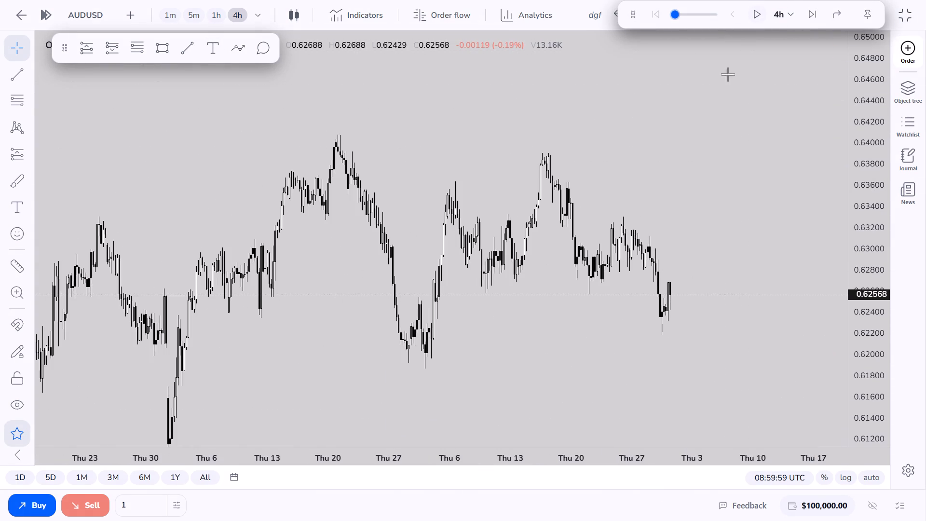
Resume the 4-hour replay from the 1 April candle, keeping the latest swings in view.
drag(657, 214, 739, 99)
drag(568, 62, 571, 117)
drag(670, 233, 650, 184)
scroll(649, 183, up, 2)
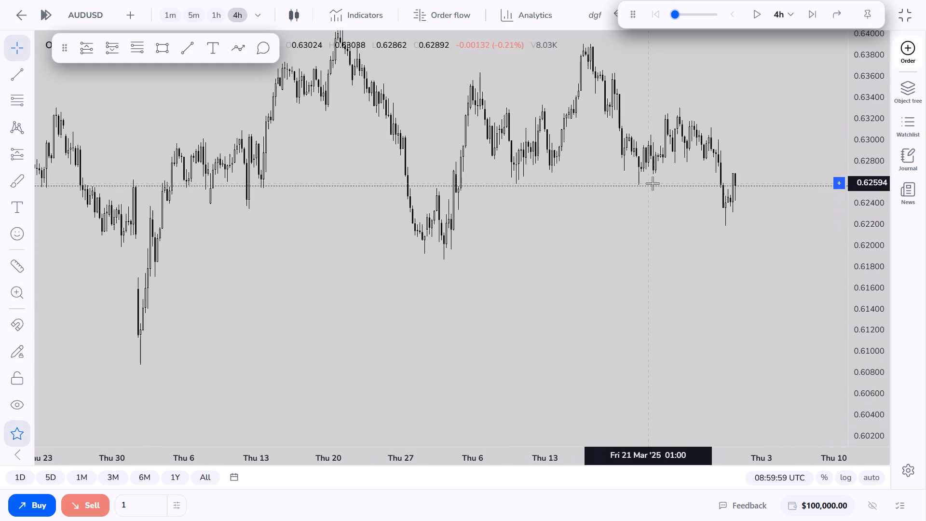
click(761, 15)
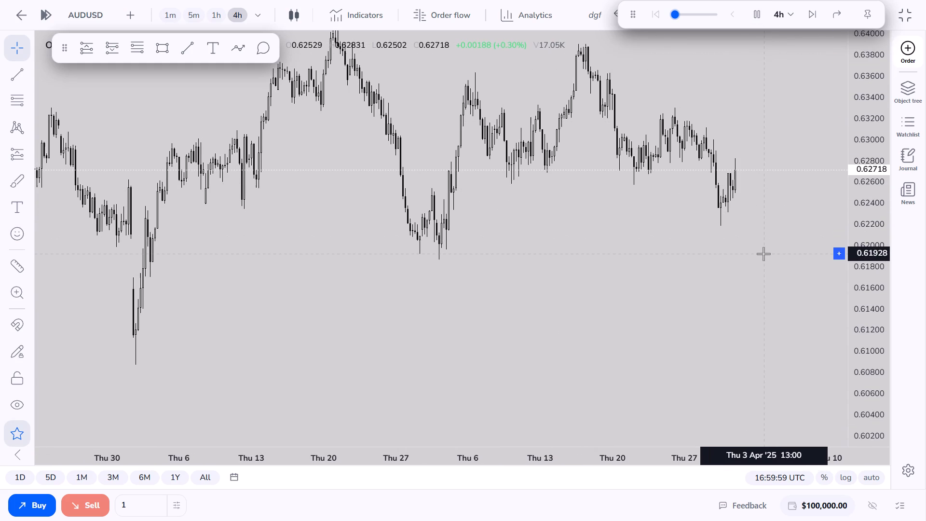
drag(764, 214, 749, 292)
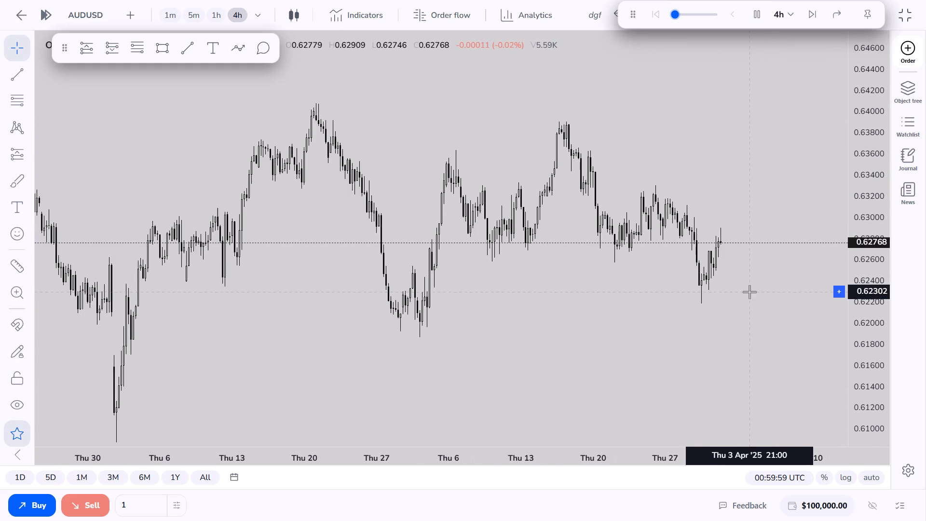
Set the chart time zone to (UTC+5:30) Kolkata.
click(765, 475)
scroll(772, 295, down, 6)
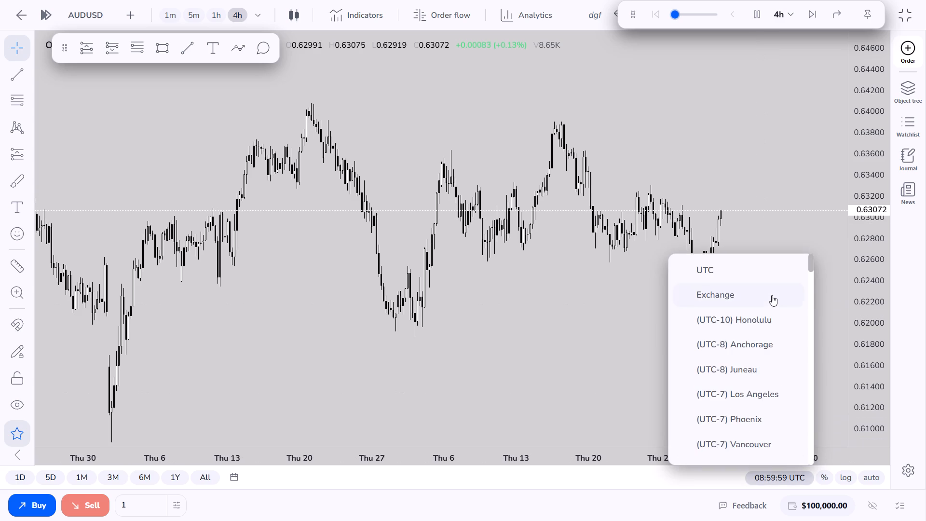
scroll(775, 295, down, 11)
scroll(774, 341, down, 6)
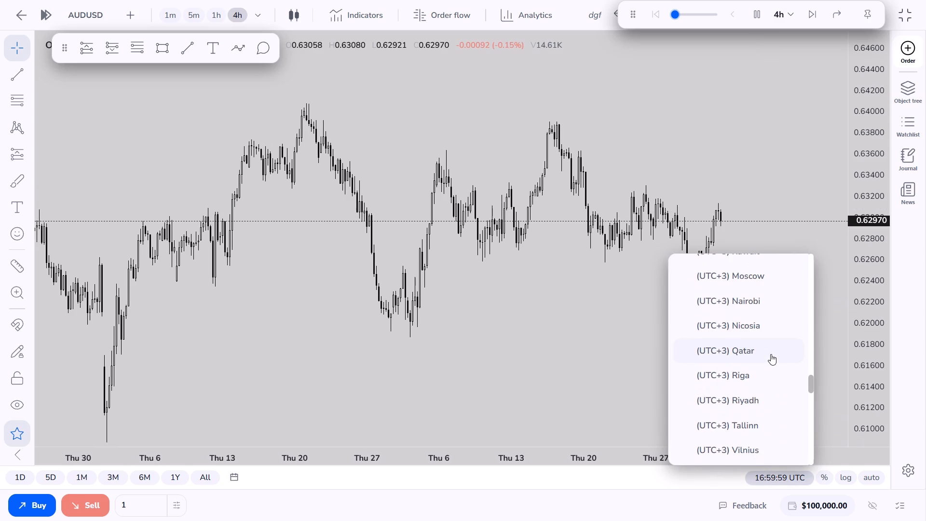
scroll(771, 354, down, 5)
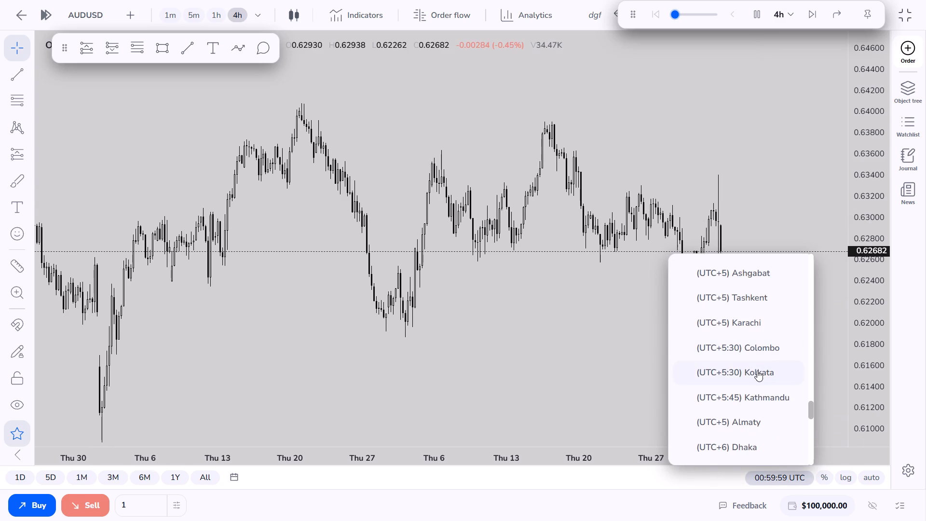
click(757, 370)
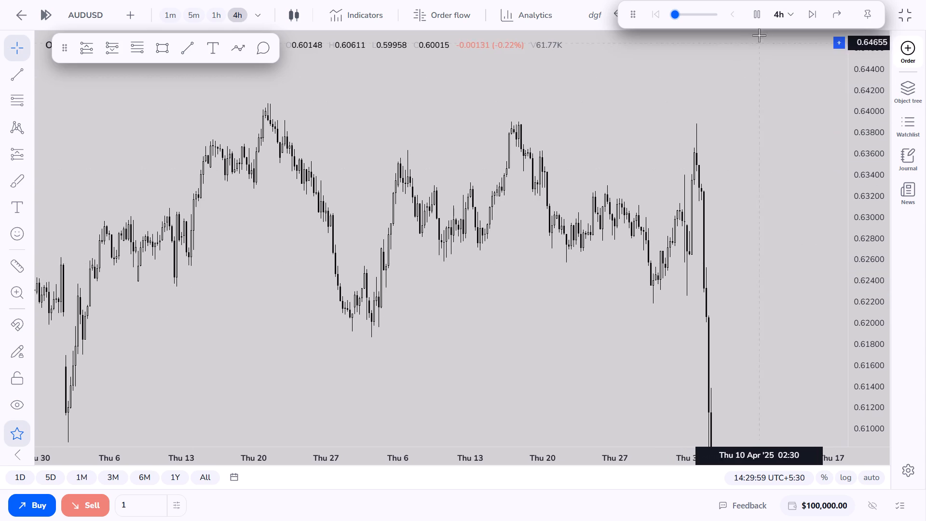
Advance the 4-hour replay through the early-April sell-off, pausing along the way, and stop it at 18:29:59 on 9 April.
click(763, 18)
drag(674, 341, 660, 147)
drag(671, 176, 676, 244)
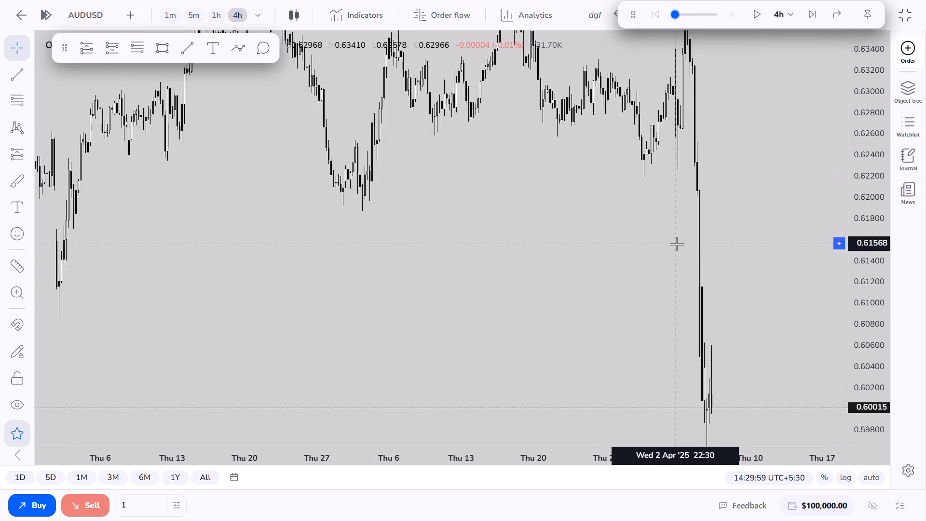
drag(885, 190, 873, 226)
scroll(768, 235, up, 1)
click(757, 7)
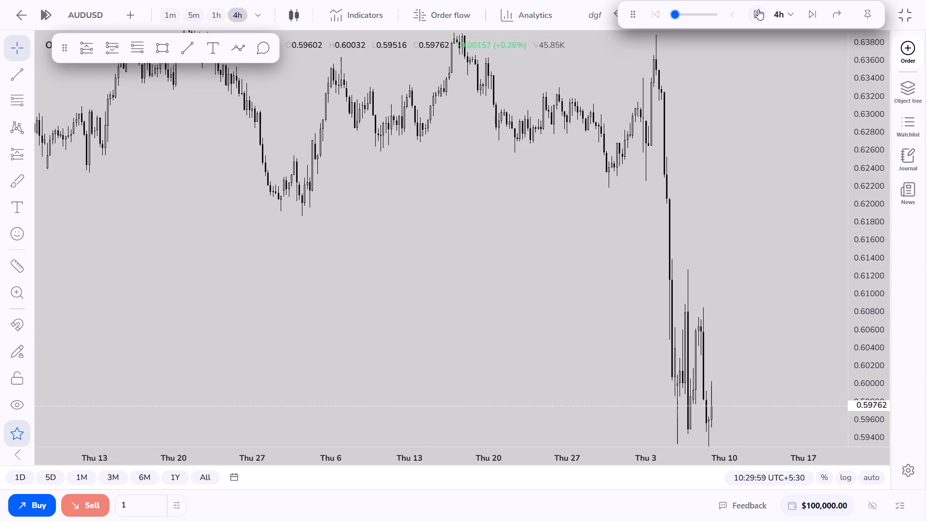
click(758, 9)
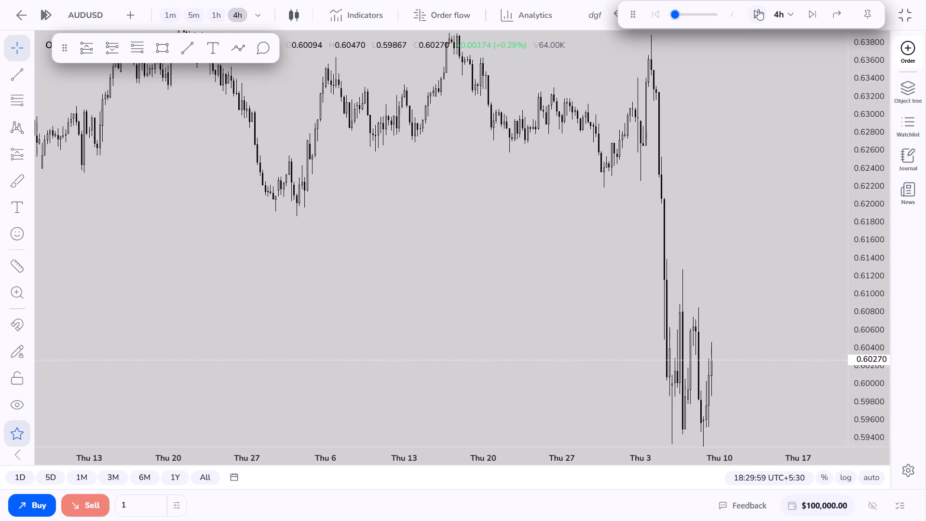
Play the 4-hour replay on to 10:29:59 on 10 April and pause it.
drag(790, 262, 777, 186)
scroll(777, 208, up, 4)
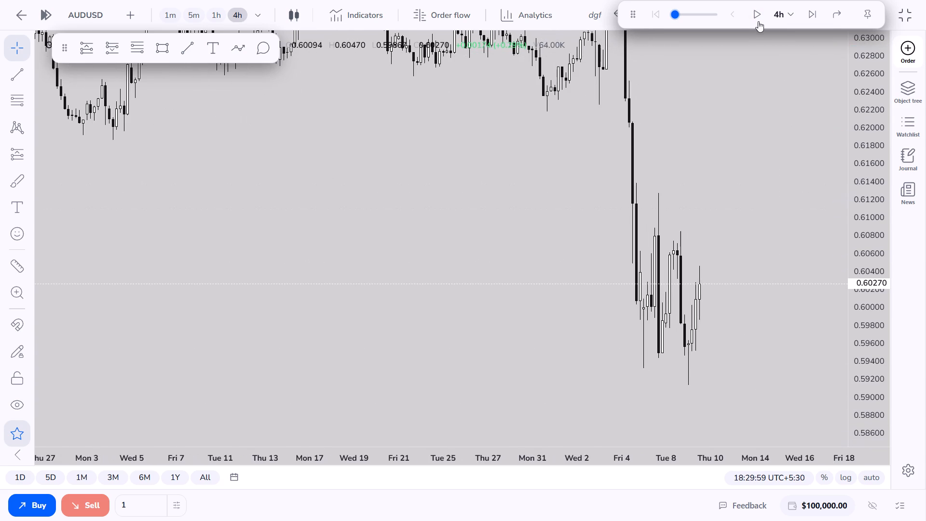
click(758, 16)
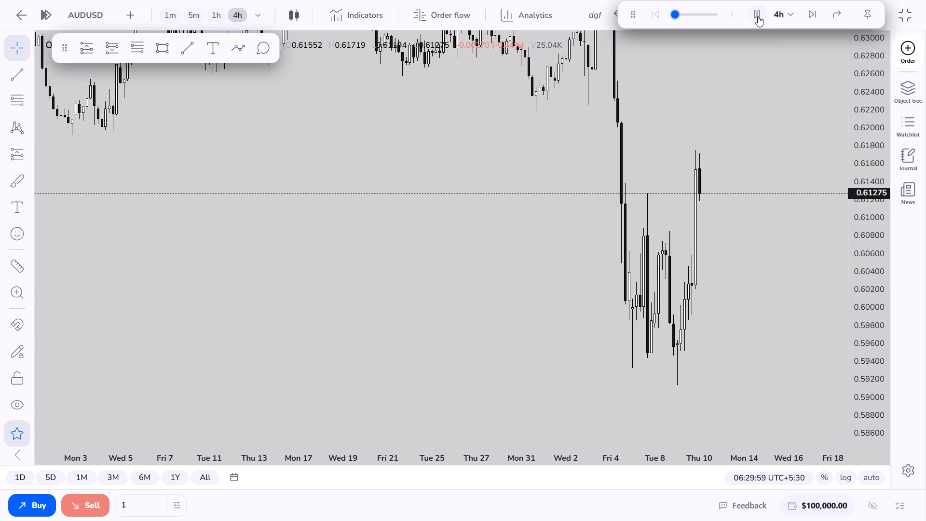
click(758, 16)
Draw a rectangle zone from the early-March swing low to 14 April, spanning about 0.61867 to 0.62023.
drag(675, 126, 699, 201)
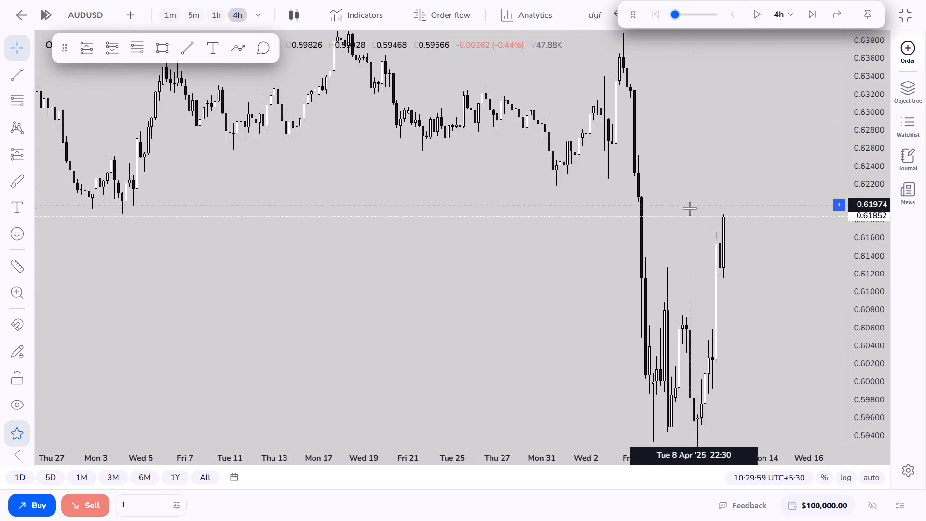
scroll(690, 208, down, 8)
drag(633, 202, 633, 206)
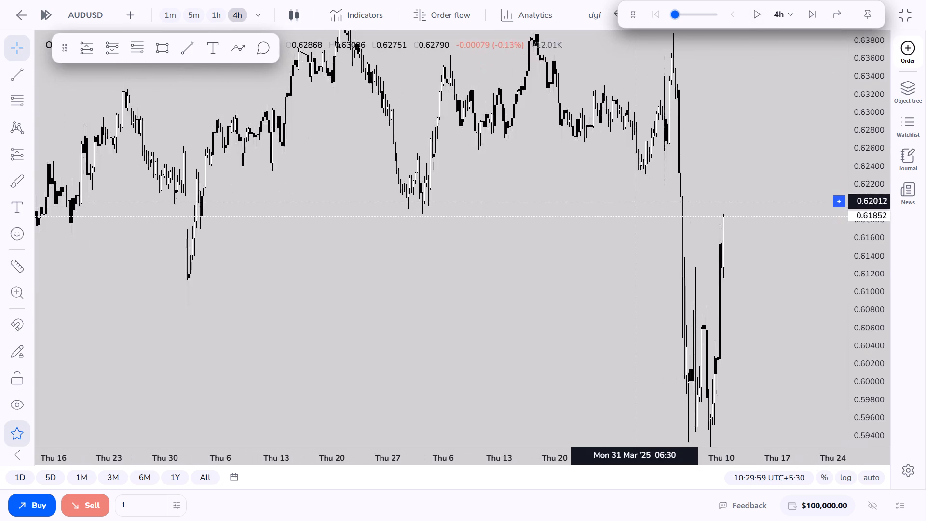
drag(633, 206, 633, 253)
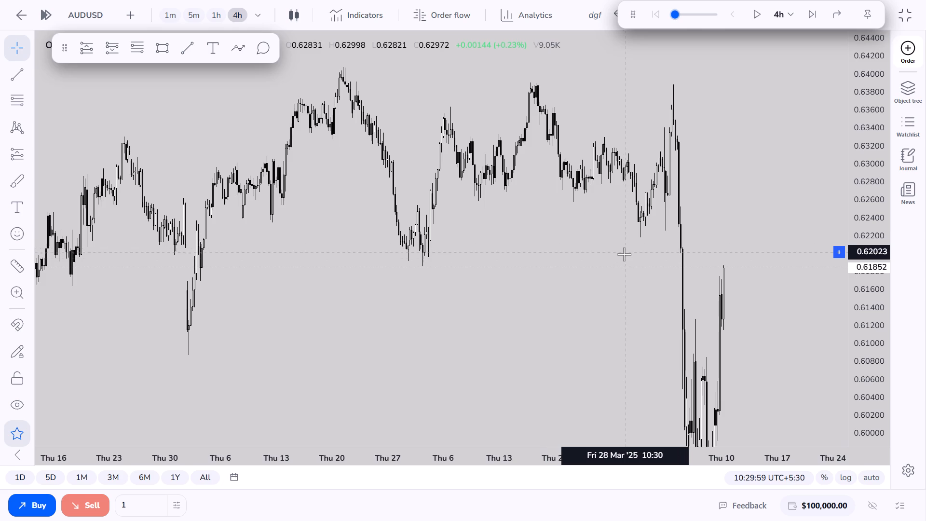
click(170, 50)
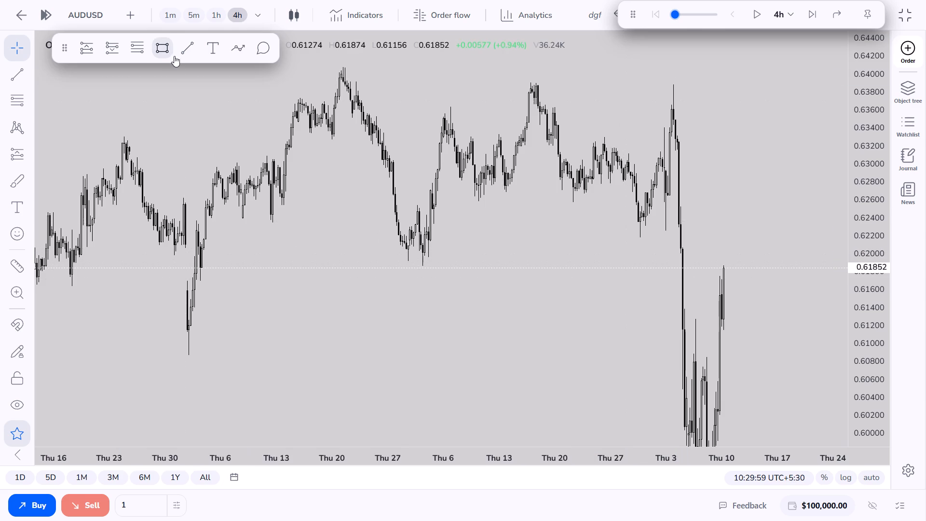
scroll(253, 242, up, 4)
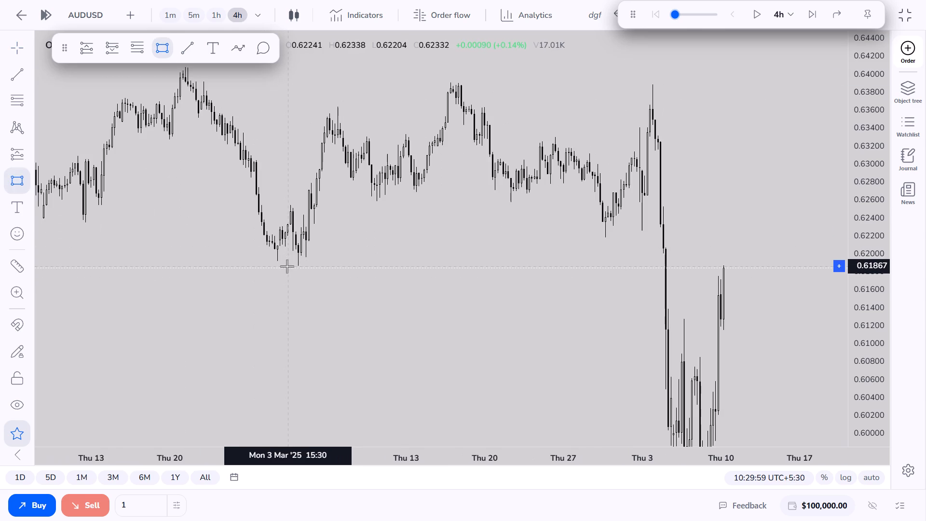
click(291, 266)
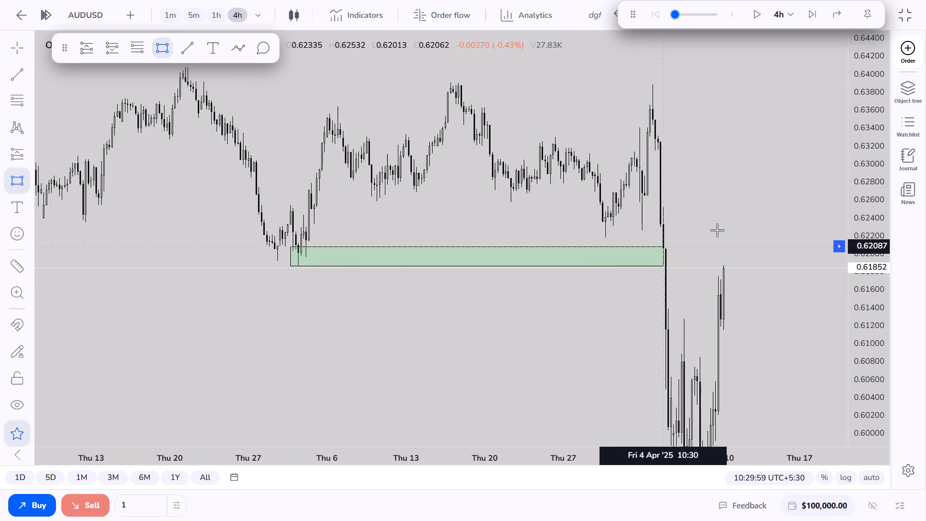
click(757, 252)
click(739, 283)
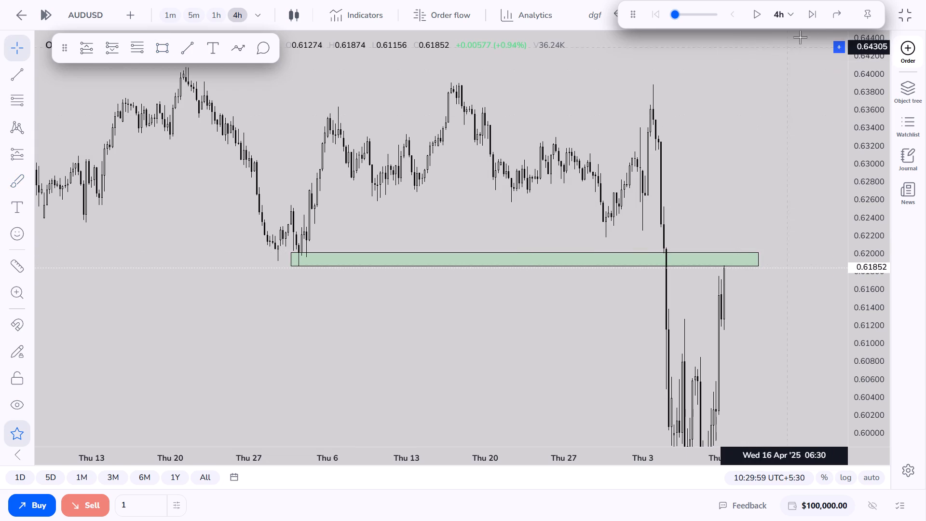
Advance the replay by one 4-hour candle.
click(817, 17)
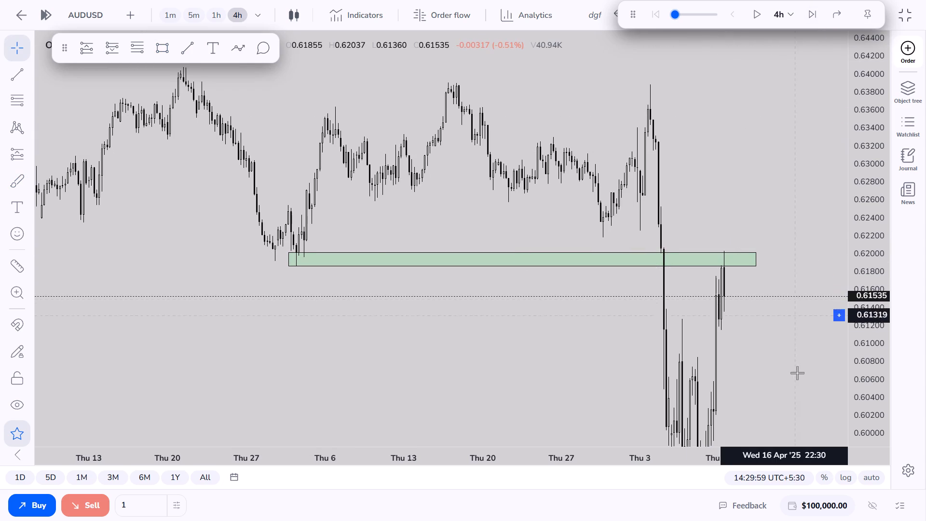
Switch the AUDUSD chart to the 1-minute timeframe.
click(171, 12)
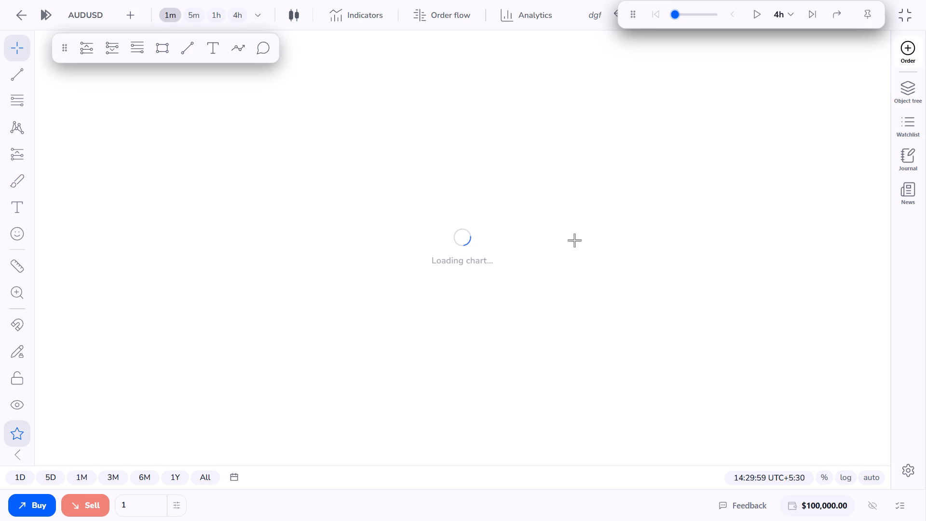
Place a short position on the 11:43 candle of 10 April with entry at 0.61892 and stop at 0.62042, above the swing high.
scroll(627, 284, down, 12)
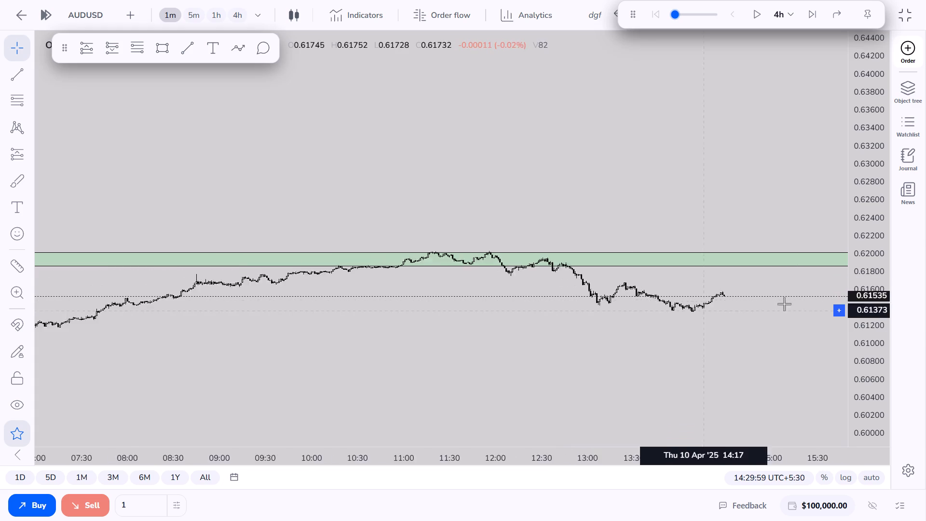
drag(859, 369, 902, 42)
drag(631, 251, 818, 112)
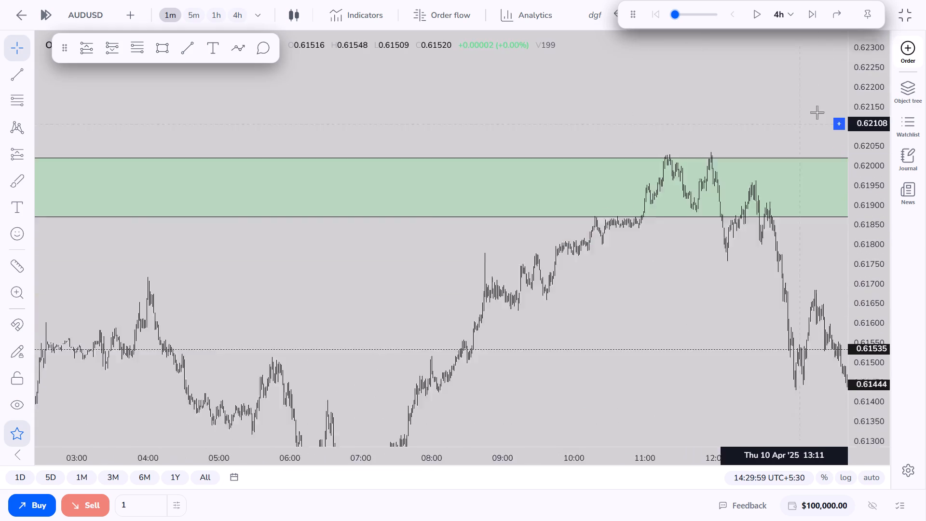
scroll(611, 263, up, 6)
scroll(546, 288, up, 4)
drag(511, 253, 536, 322)
scroll(532, 313, up, 4)
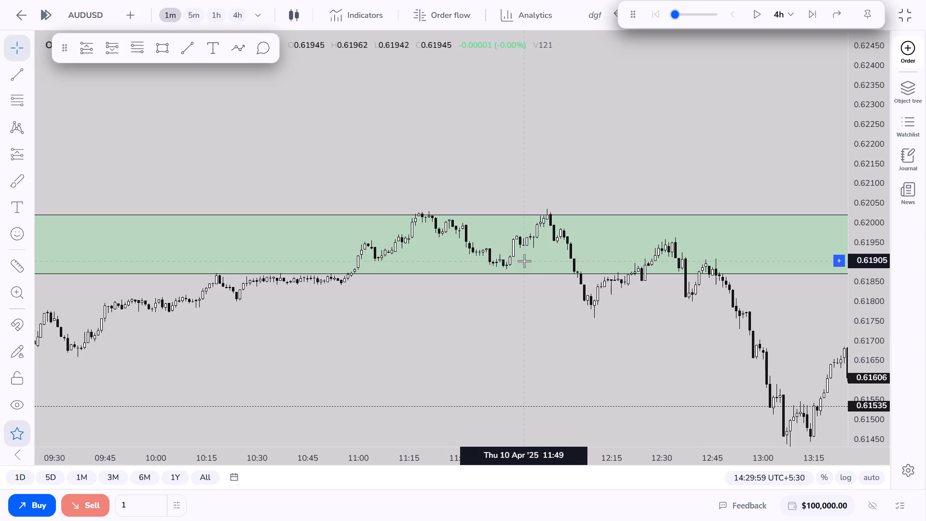
drag(881, 389, 886, 116)
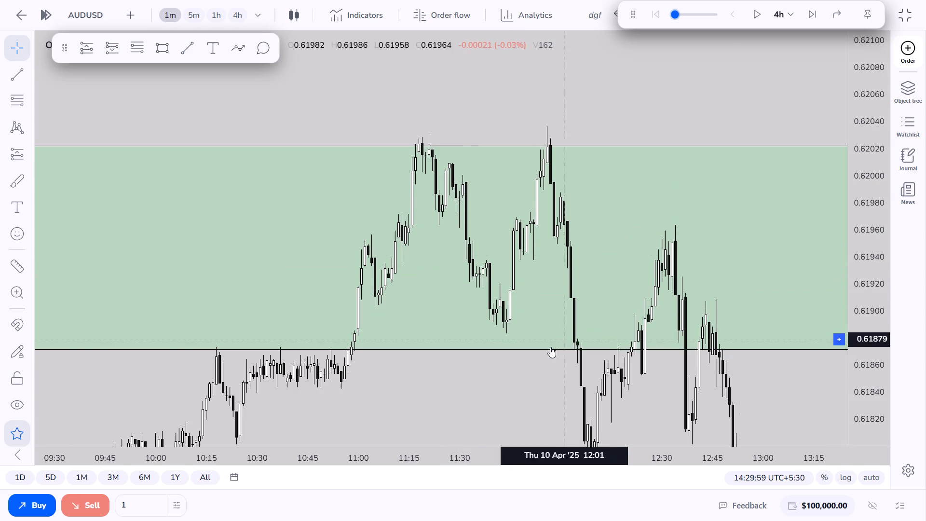
scroll(542, 357, up, 3)
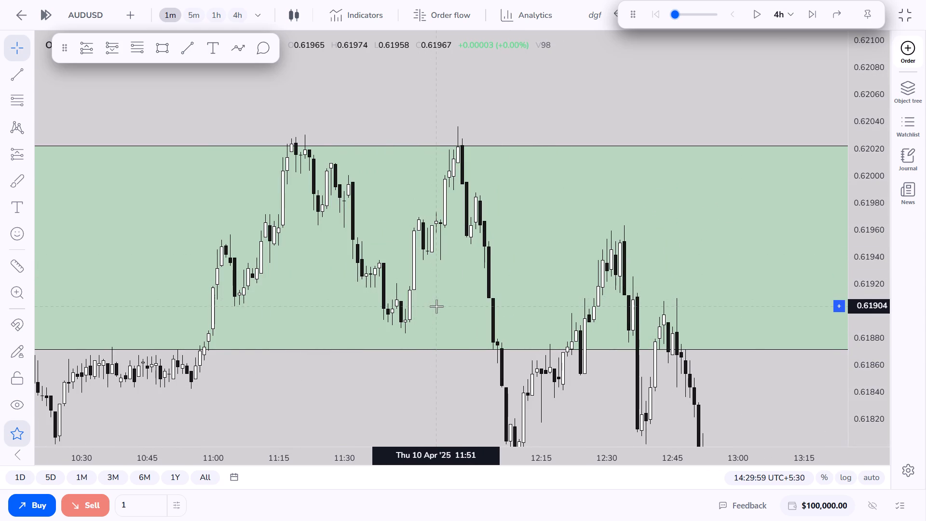
click(117, 55)
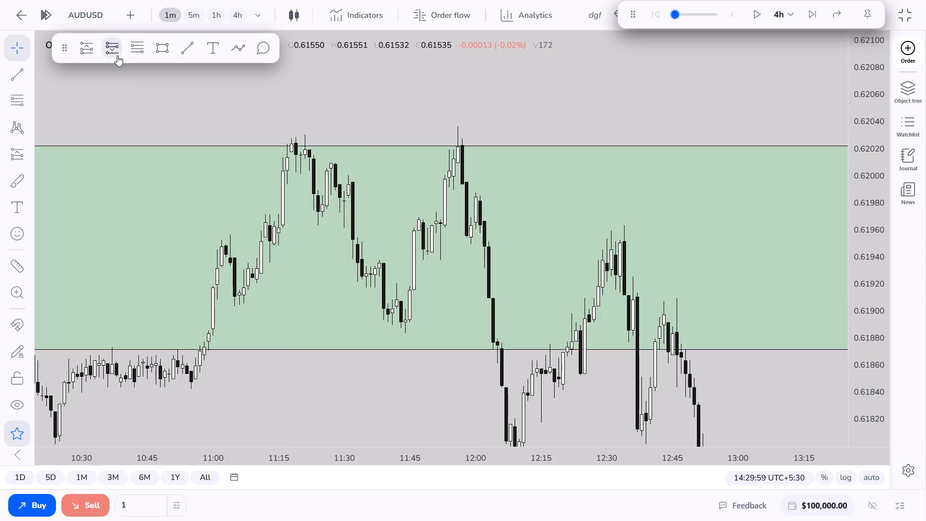
click(402, 323)
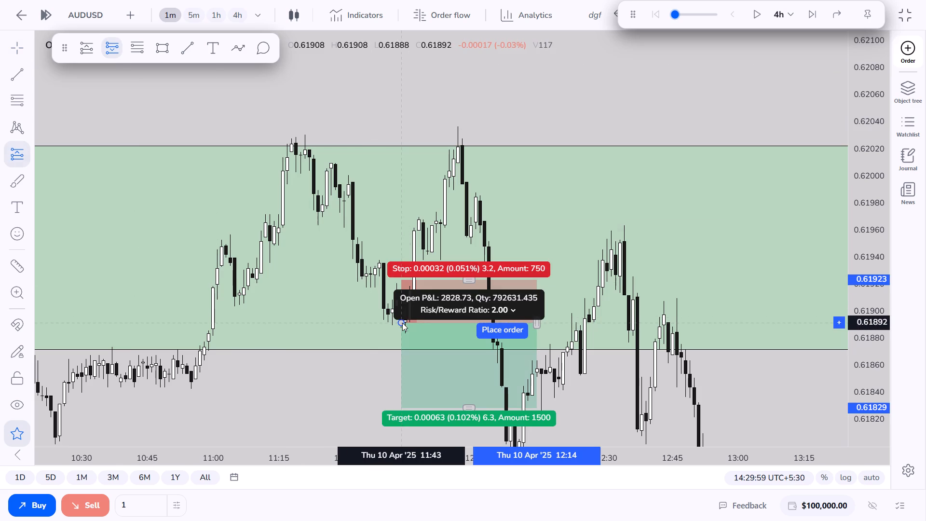
drag(473, 280, 462, 148)
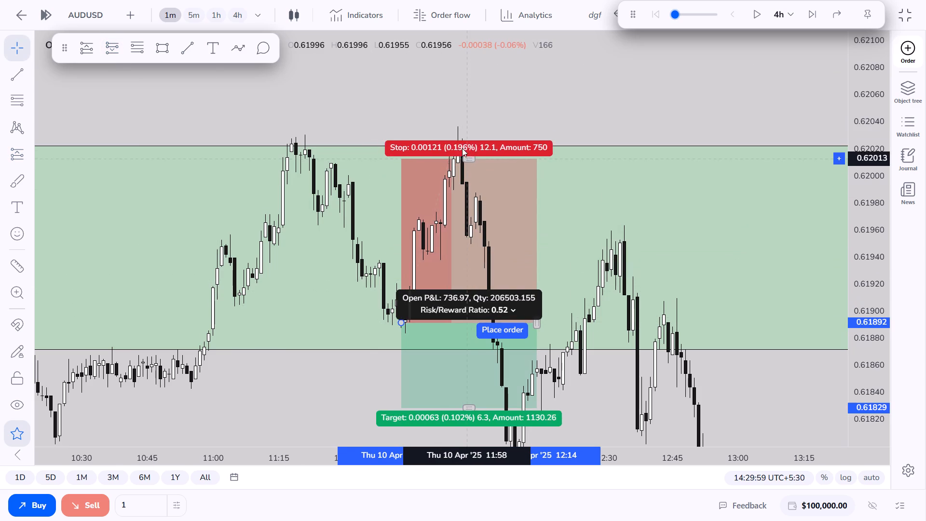
drag(462, 148, 463, 123)
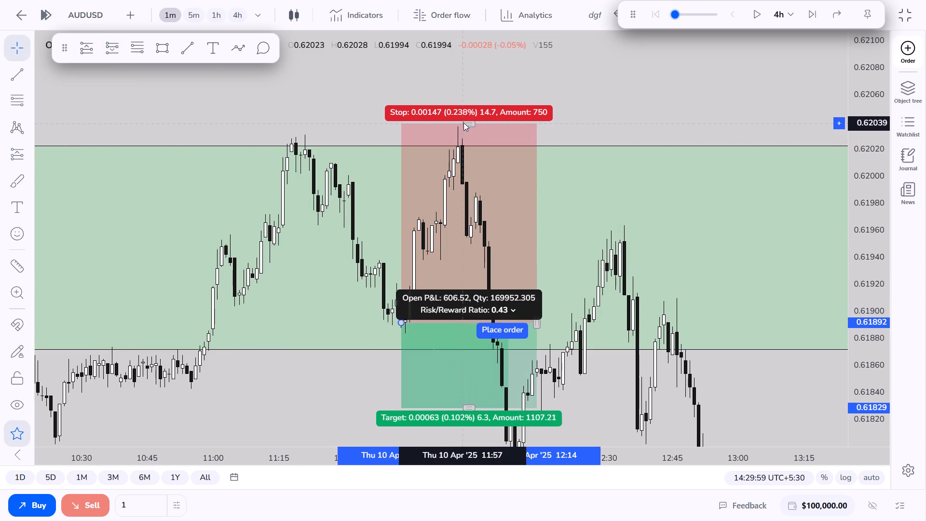
drag(463, 123, 465, 120)
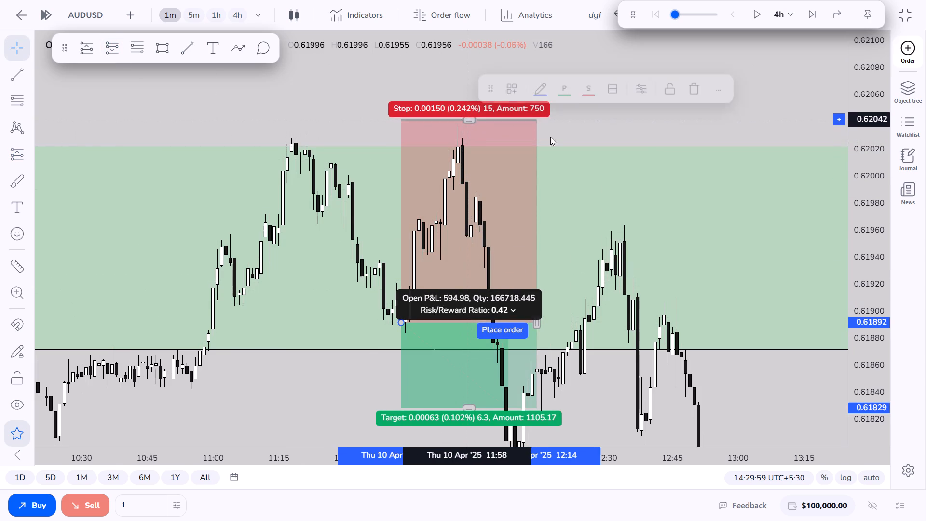
Set the short position's target to 0.61745, below the 12:10 swing low.
drag(755, 393, 757, 391)
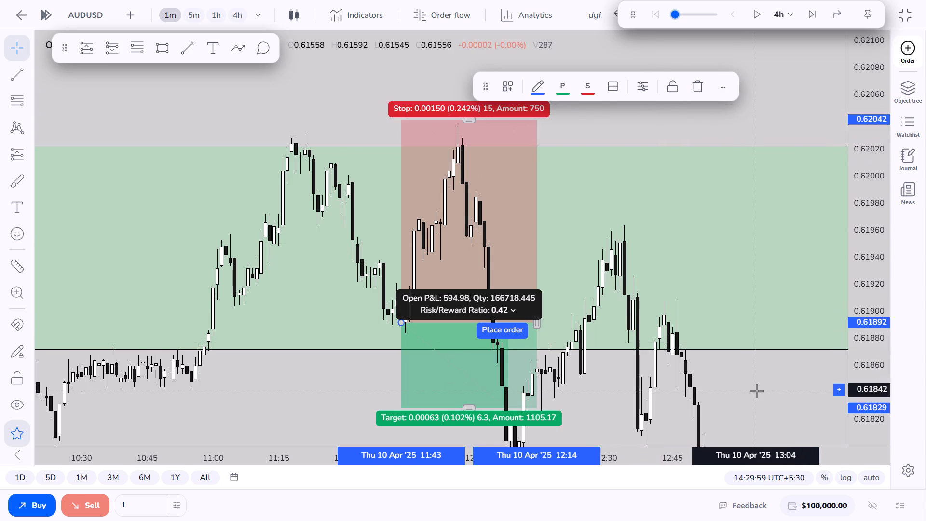
drag(757, 391, 728, 212)
scroll(746, 238, down, 4)
drag(863, 145, 820, 368)
drag(730, 331, 504, 232)
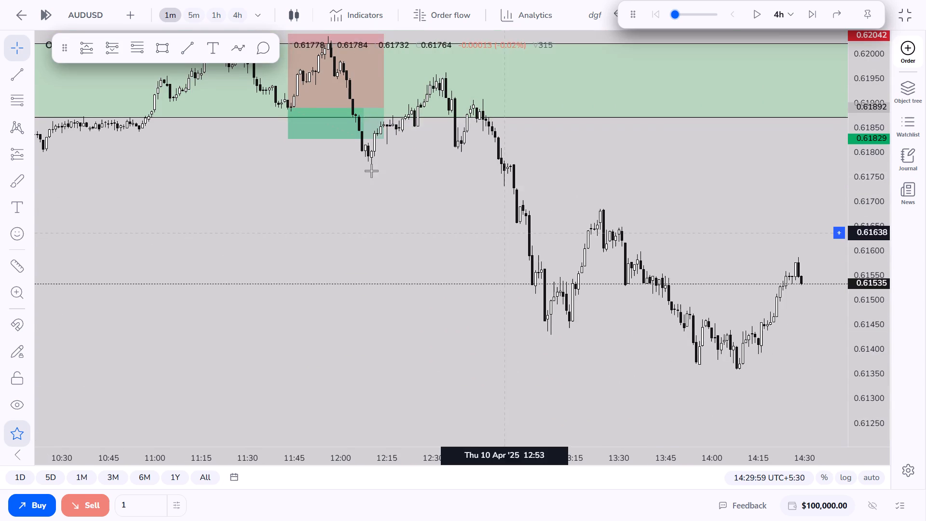
drag(339, 138, 342, 160)
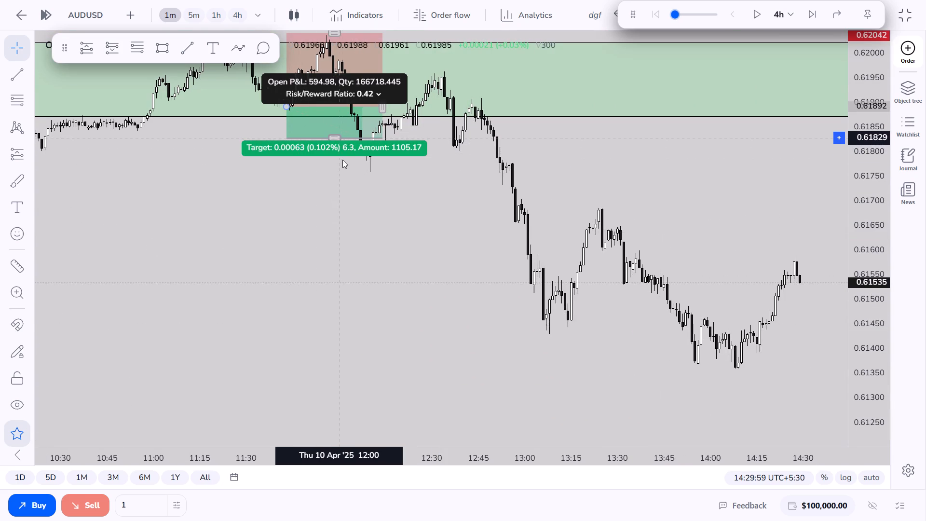
drag(342, 160, 374, 201)
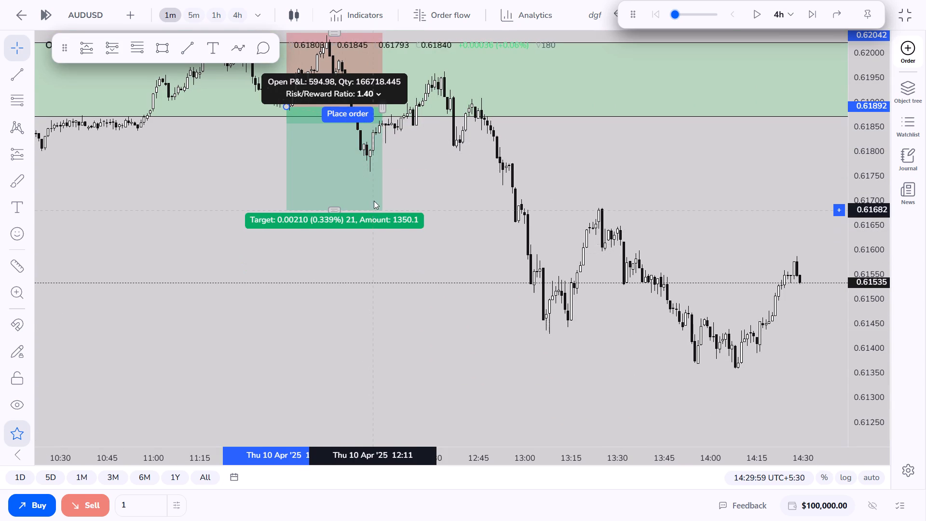
drag(374, 201, 378, 185)
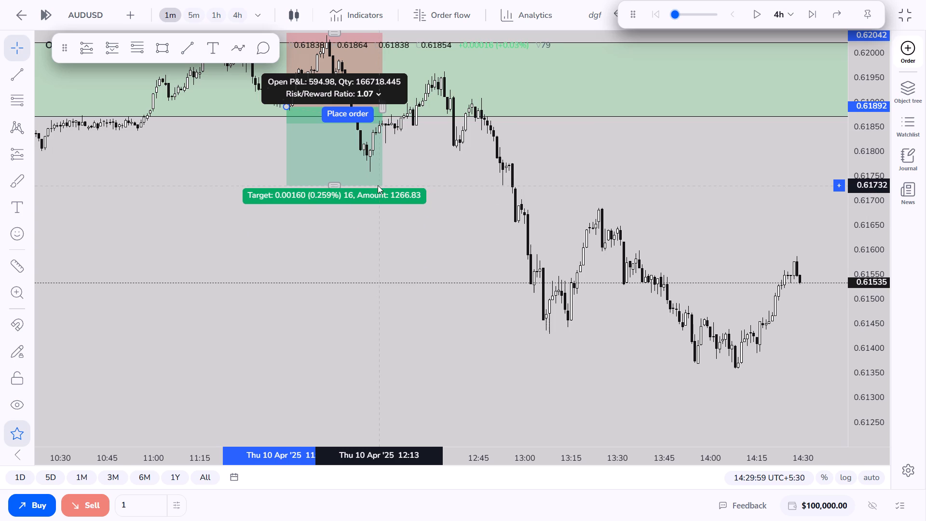
drag(378, 185, 380, 181)
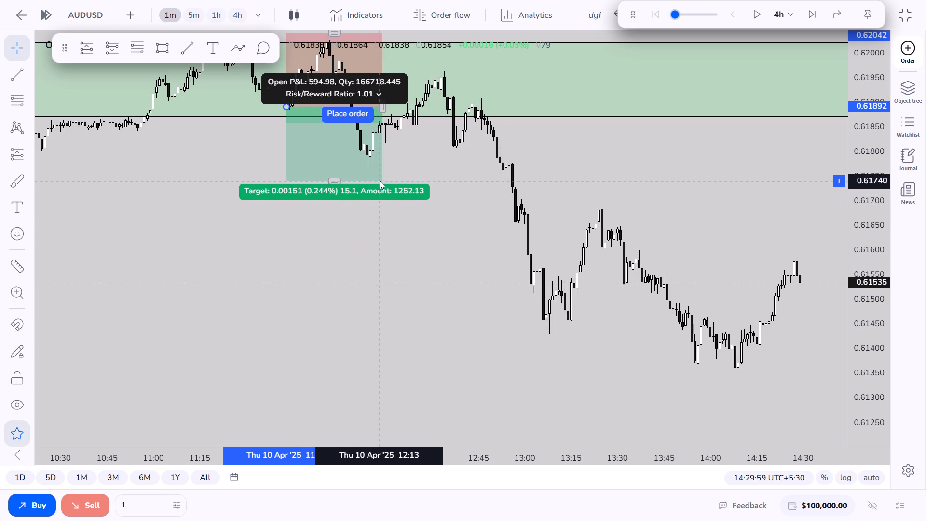
drag(380, 181, 381, 179)
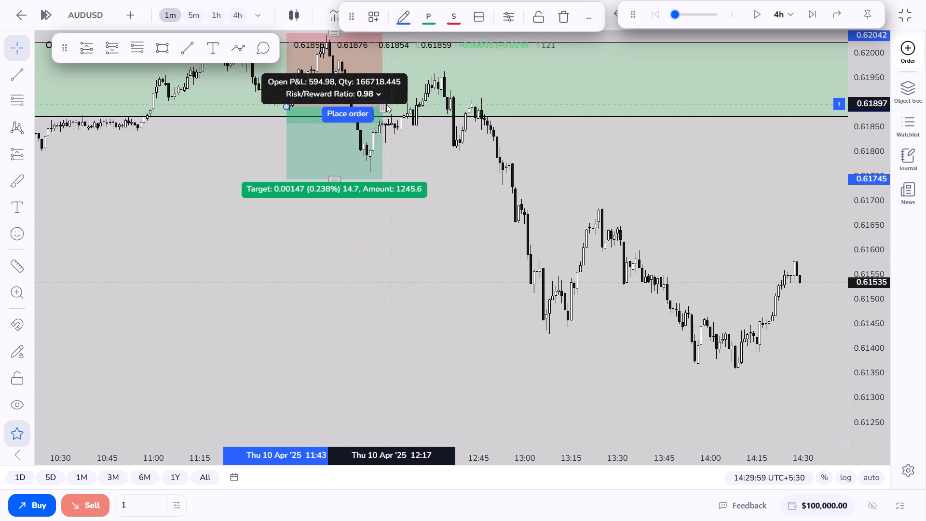
Extend the short position in time to about 13:02, so it covers the price drop to the target.
drag(386, 104, 534, 122)
drag(596, 213, 549, 272)
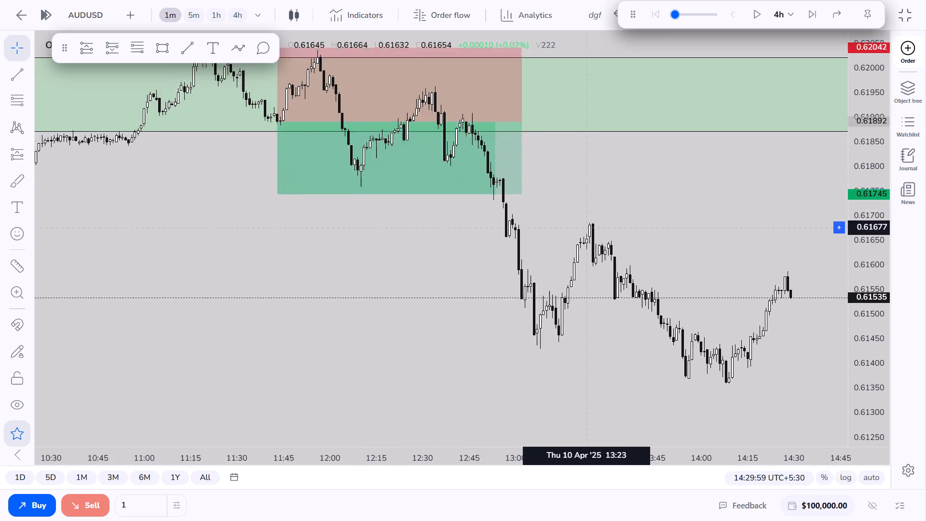
drag(549, 272, 536, 283)
scroll(535, 282, down, 6)
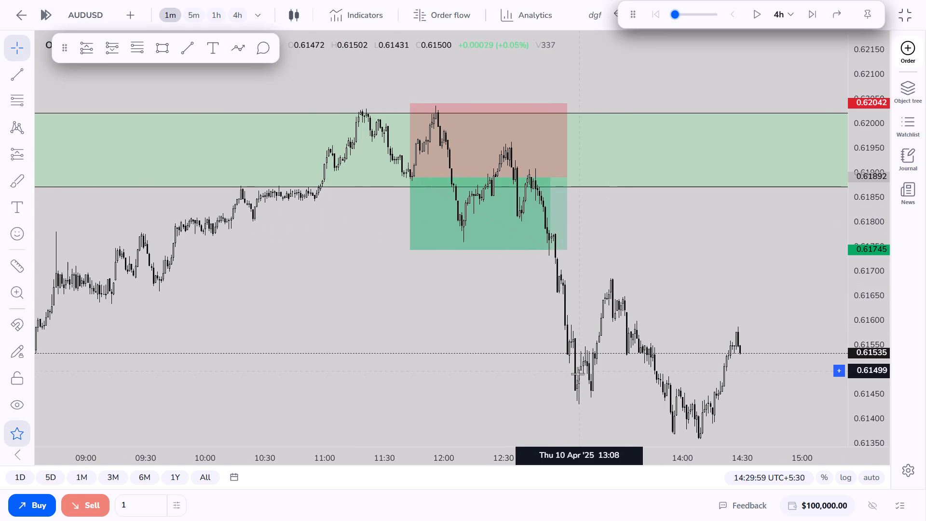
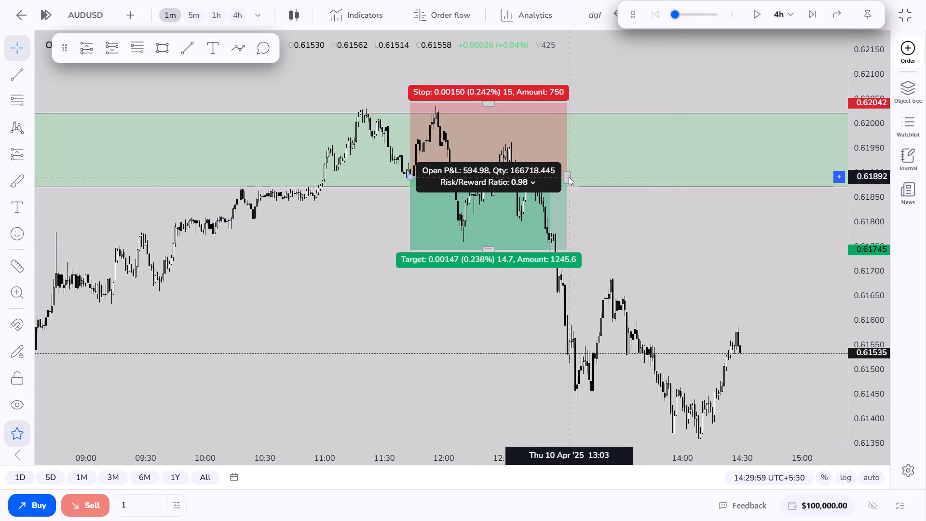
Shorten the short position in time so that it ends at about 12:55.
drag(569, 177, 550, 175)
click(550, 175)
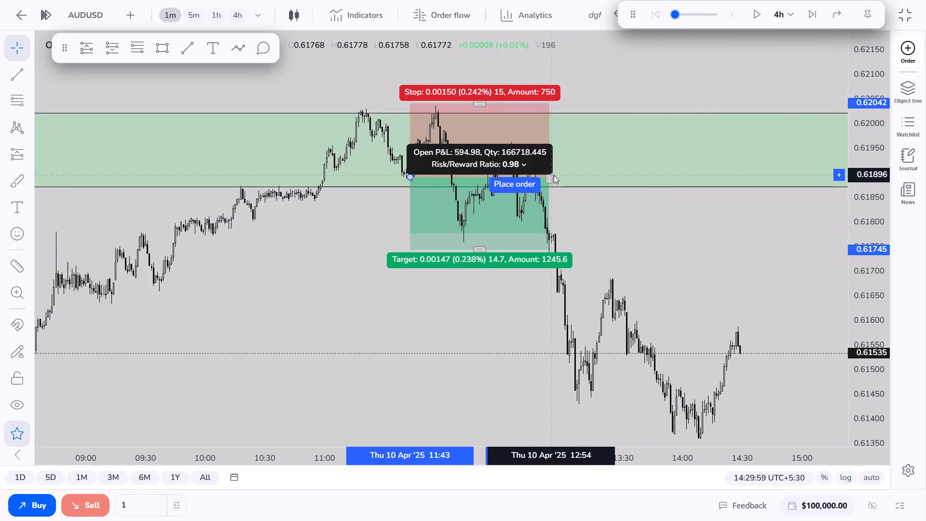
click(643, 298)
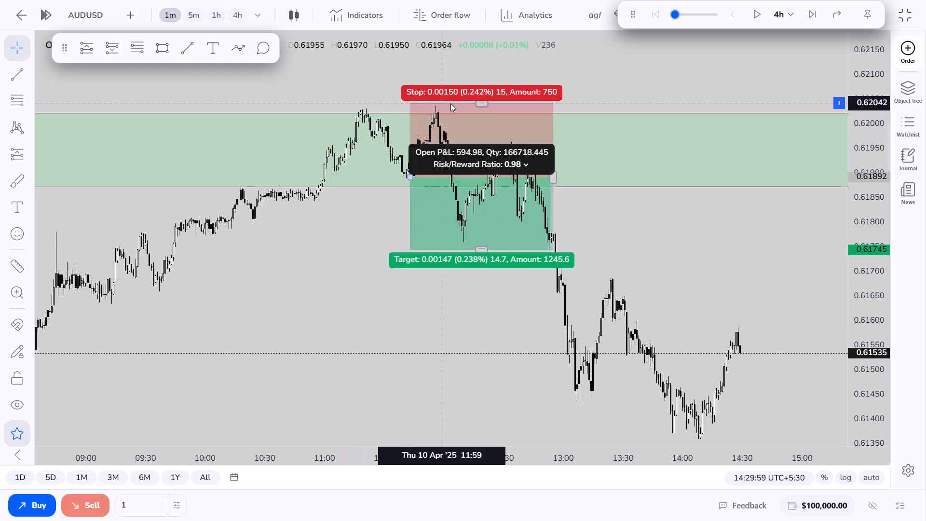
Raise the short position's stop to 0.62092, 20 pips above the entry.
drag(478, 105, 481, 73)
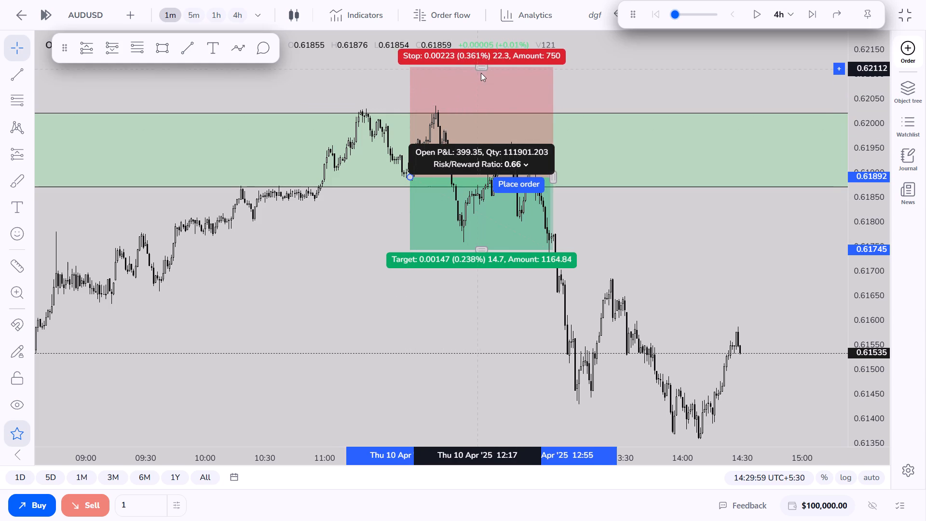
drag(481, 73, 482, 81)
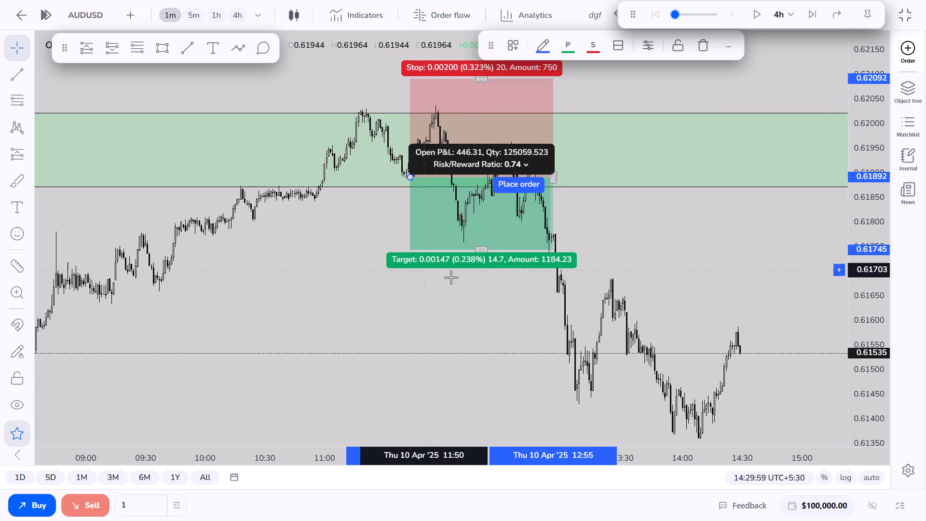
Lower the short position's target to 0.61688, about 20 pips below the entry.
drag(480, 253, 487, 275)
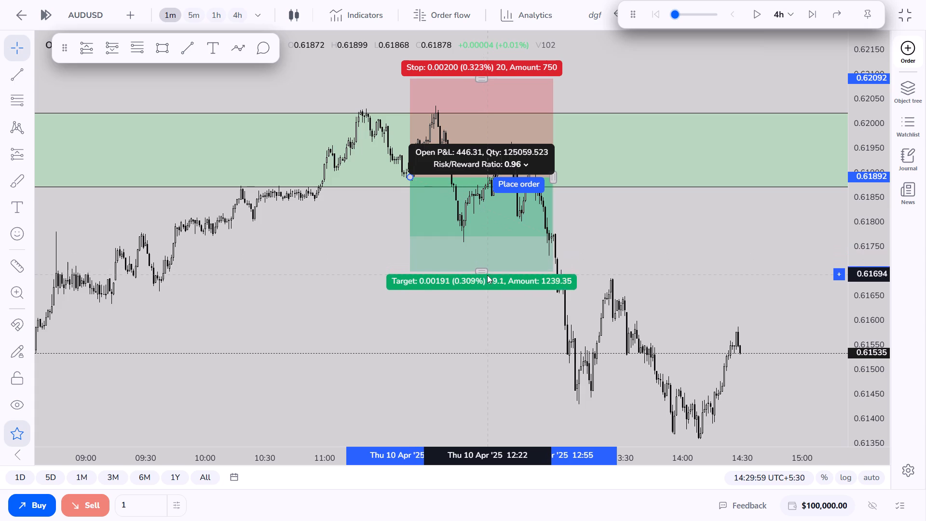
drag(487, 275, 488, 281)
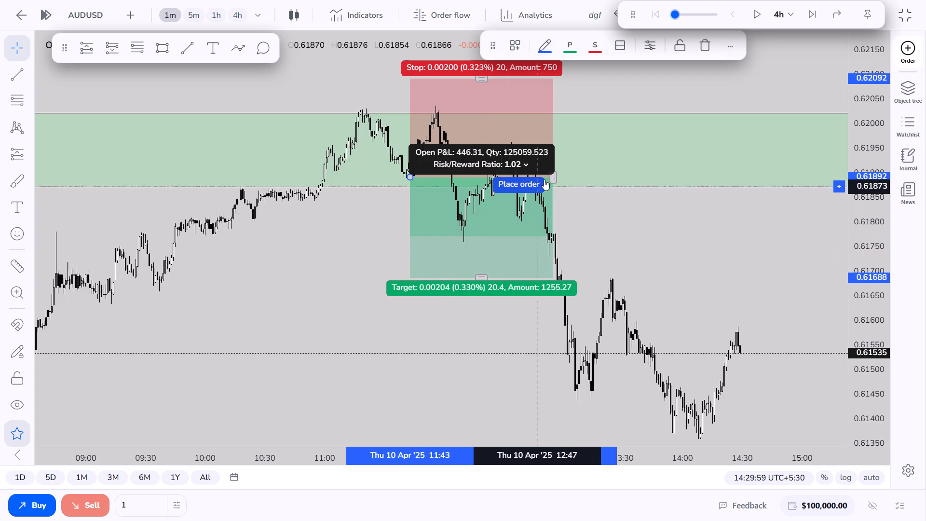
Extend the short position in time to about 12:58, where price drops through the target.
drag(550, 177, 557, 177)
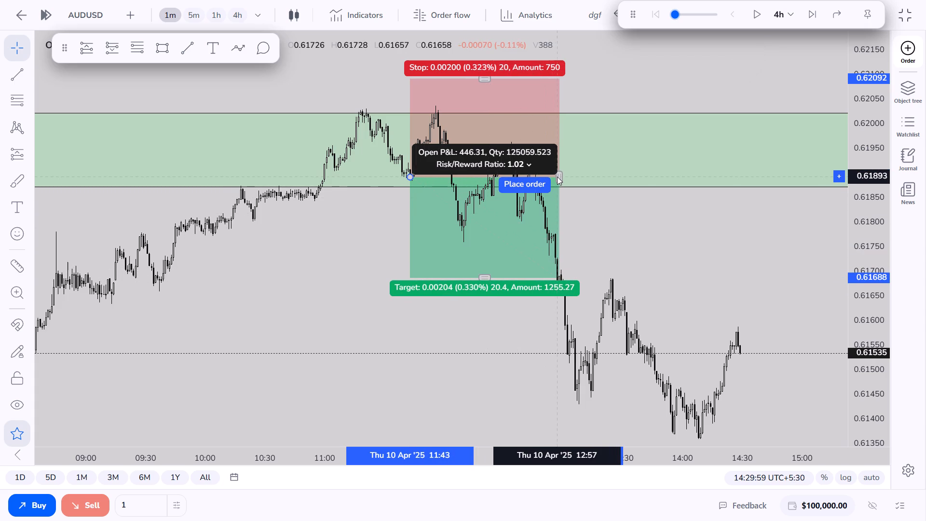
drag(557, 177, 557, 176)
click(592, 236)
Switch the AUDUSD chart back to the 4-hour timeframe, showing the green early-March zone and the latest candles.
click(245, 16)
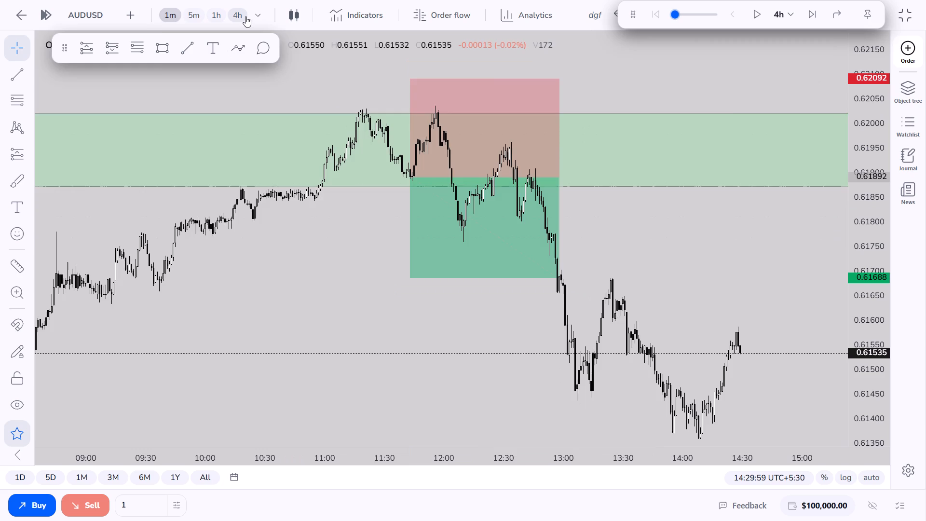
drag(870, 170, 885, 415)
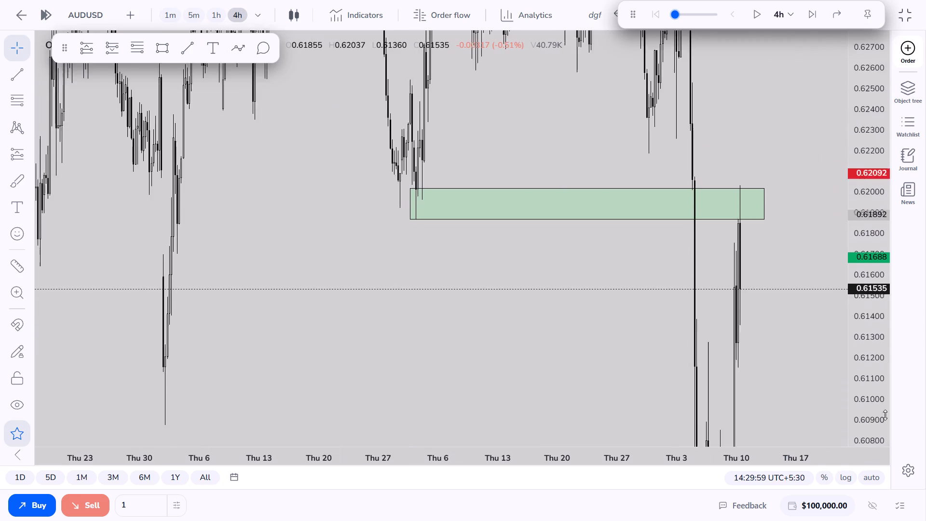
drag(885, 415, 899, 478)
scroll(763, 386, up, 4)
drag(861, 233, 858, 242)
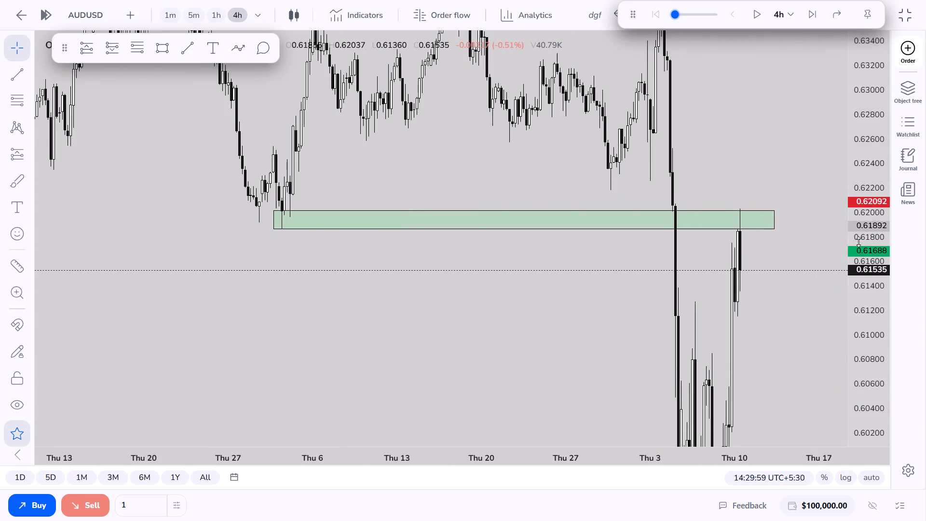
drag(858, 242, 842, 354)
scroll(753, 349, up, 1)
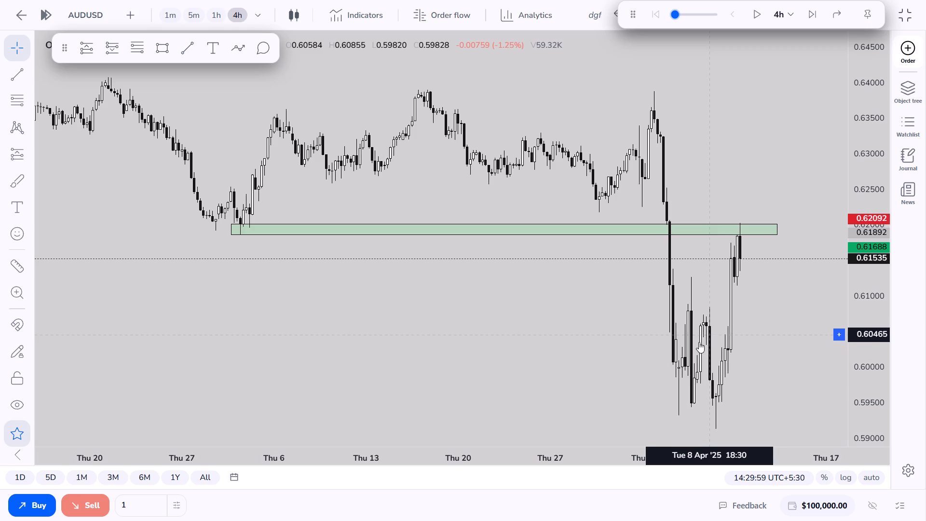
Replay the 4-hour candles forward to about 15 April, pausing as price approaches the mid-March highs.
click(754, 9)
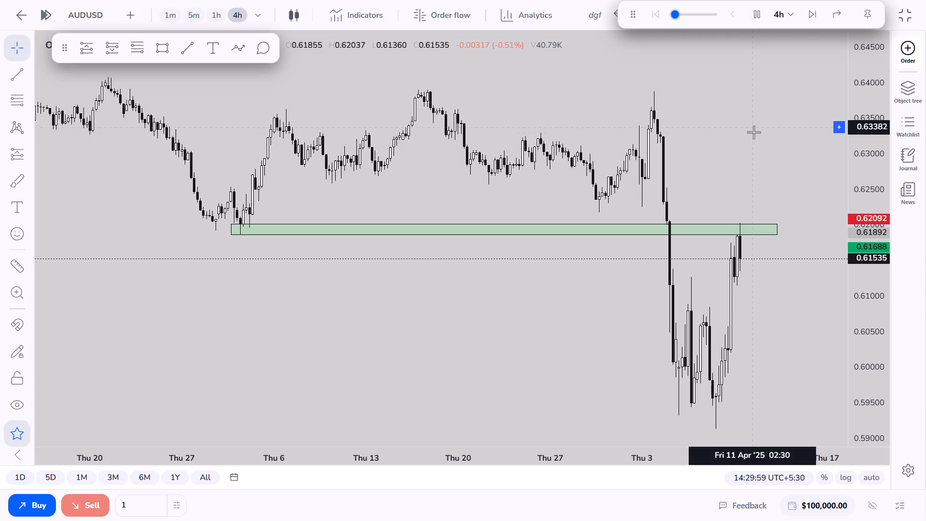
scroll(754, 134, down, 5)
drag(761, 129, 742, 188)
drag(728, 198, 711, 94)
scroll(723, 236, up, 5)
drag(752, 218, 756, 319)
scroll(689, 174, down, 1)
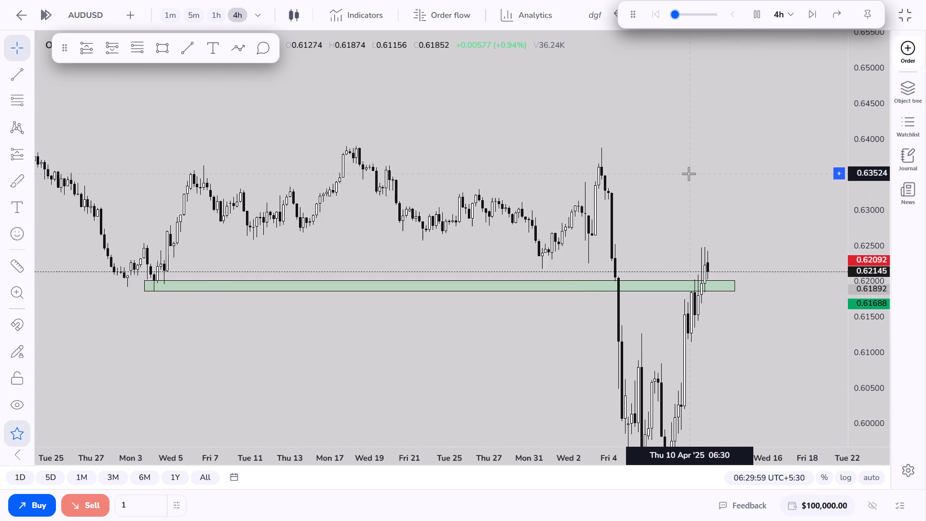
scroll(689, 174, down, 1)
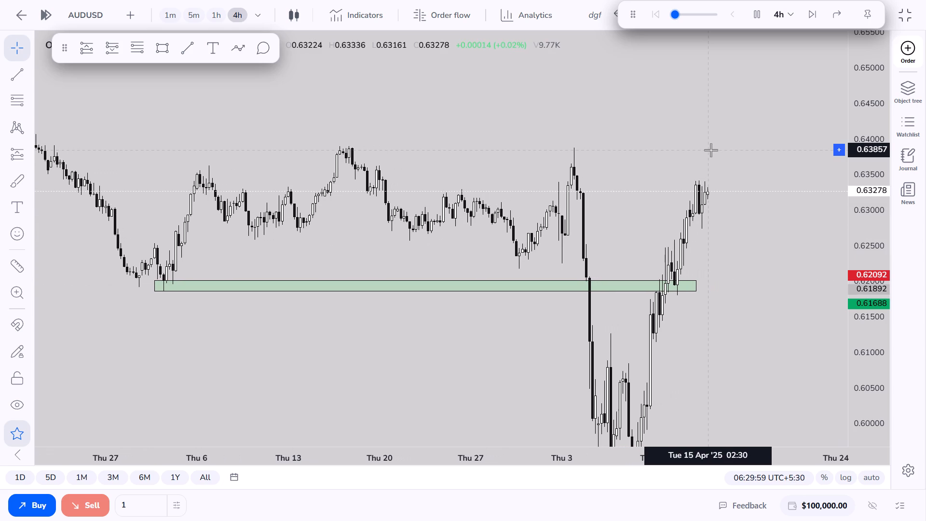
click(760, 14)
Draw a rectangle zone over the mid-March highs from 0.63887 to 0.63916, spanning 17 March to about 21 April.
drag(425, 165, 440, 214)
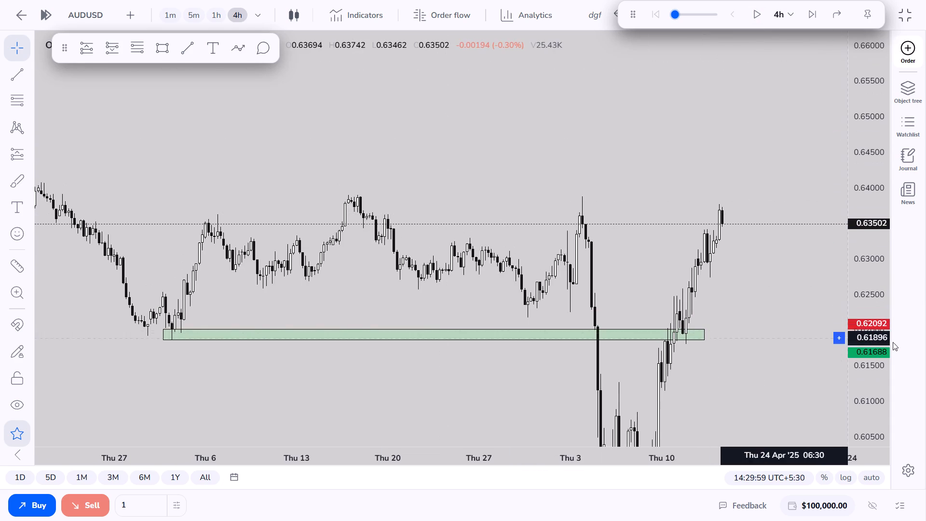
drag(873, 351, 869, 216)
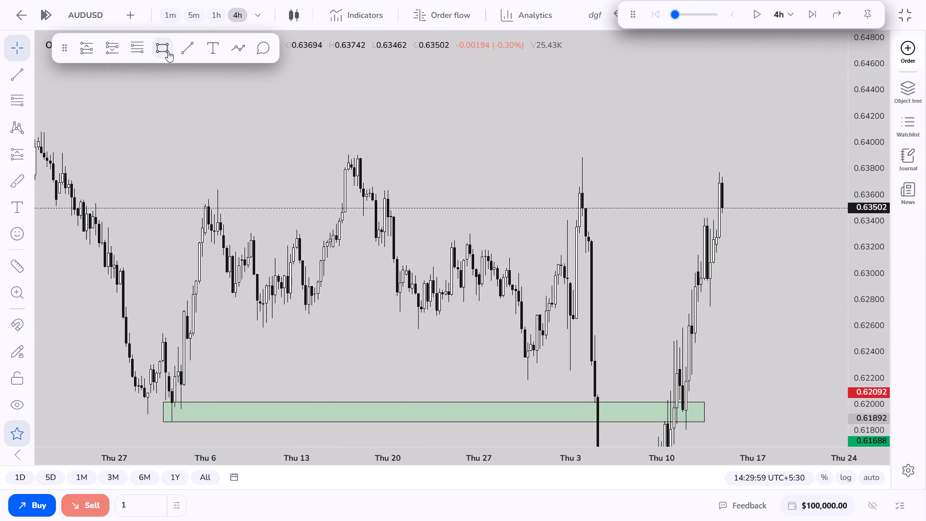
click(168, 51)
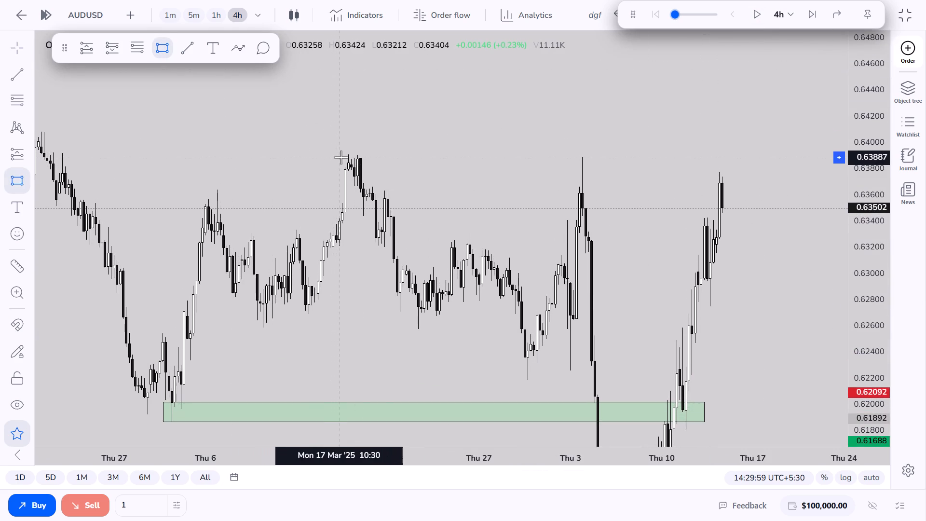
click(341, 157)
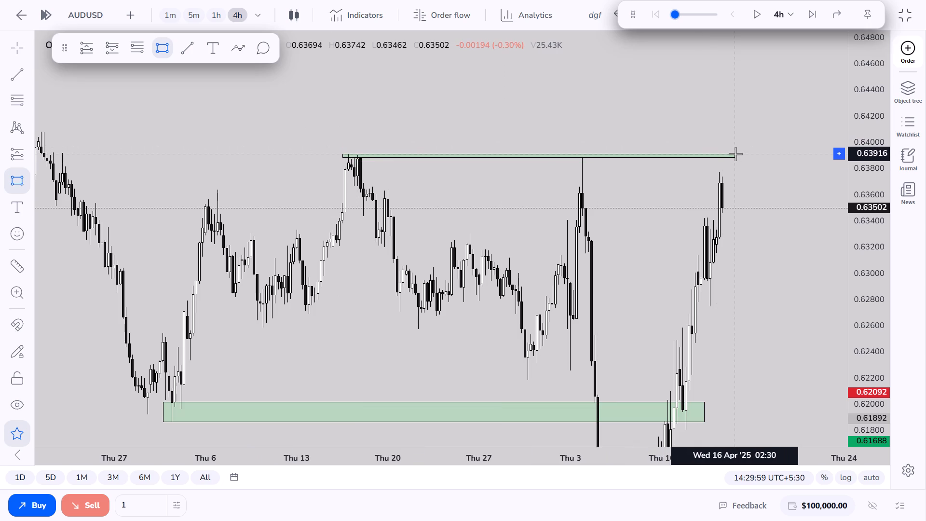
click(795, 154)
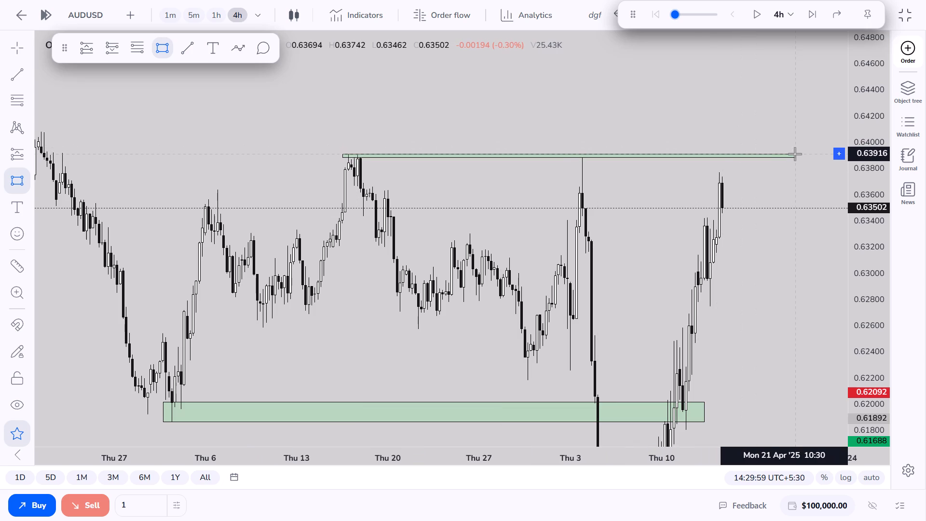
click(768, 202)
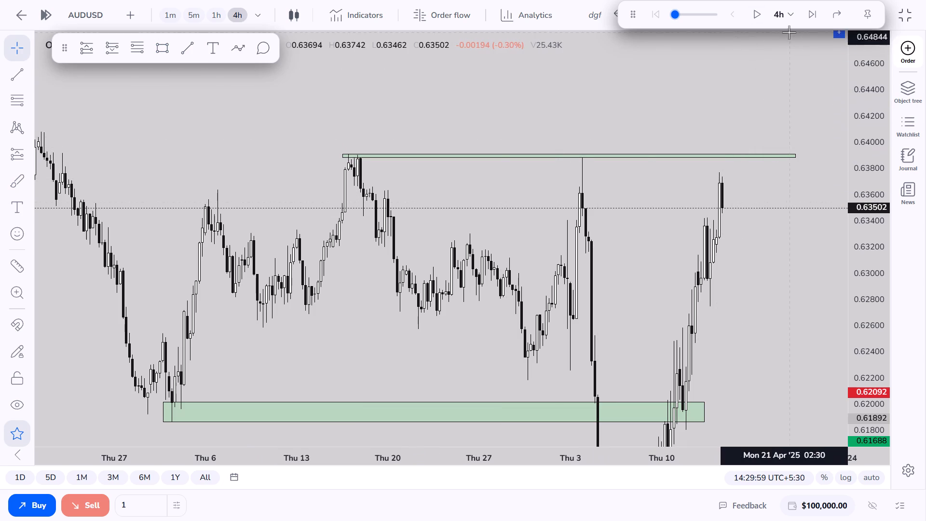
Replay the 4-hour candles forward until price touches the mid-March high zone, pausing at 02:29:59 on 17 April.
click(760, 17)
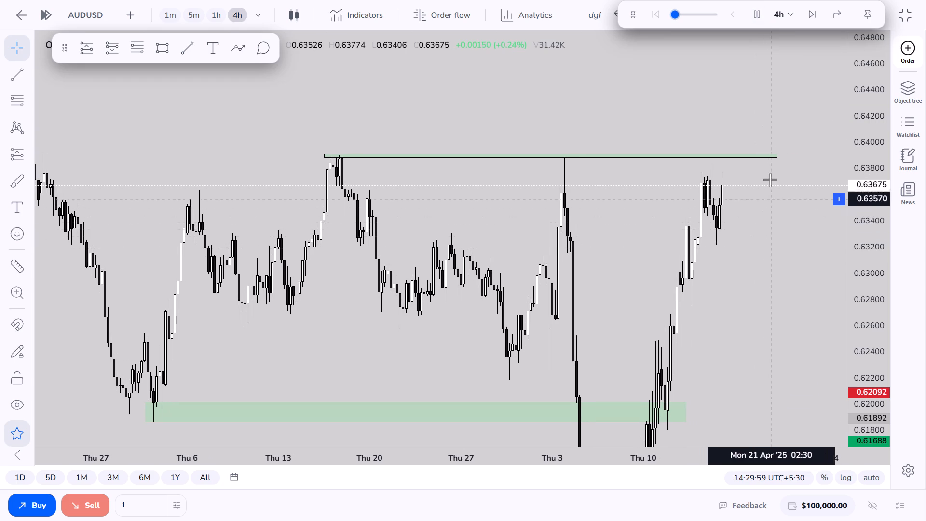
click(754, 17)
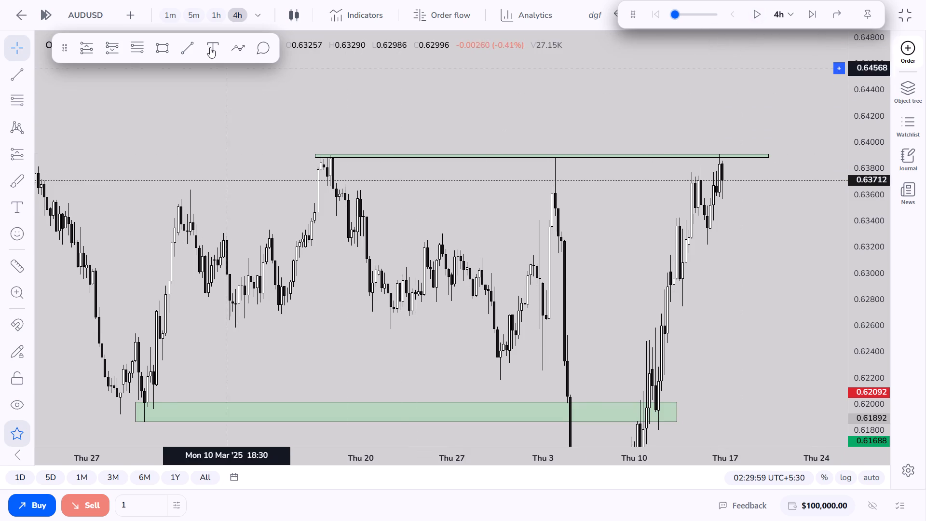
Switch the chart to the 1-minute timeframe and frame the price reaction at the high zone on the evening of 16 April.
click(173, 15)
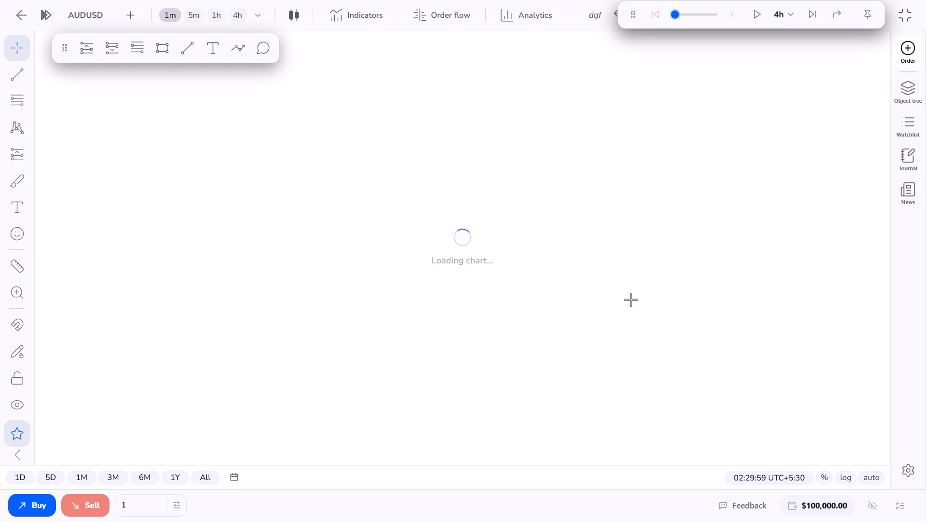
scroll(615, 298, down, 12)
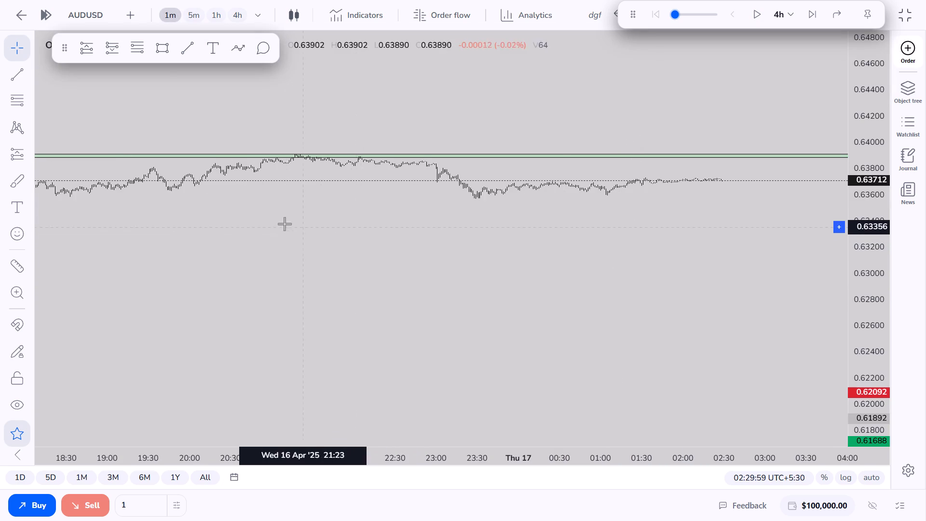
drag(233, 214, 449, 251)
scroll(492, 264, down, 6)
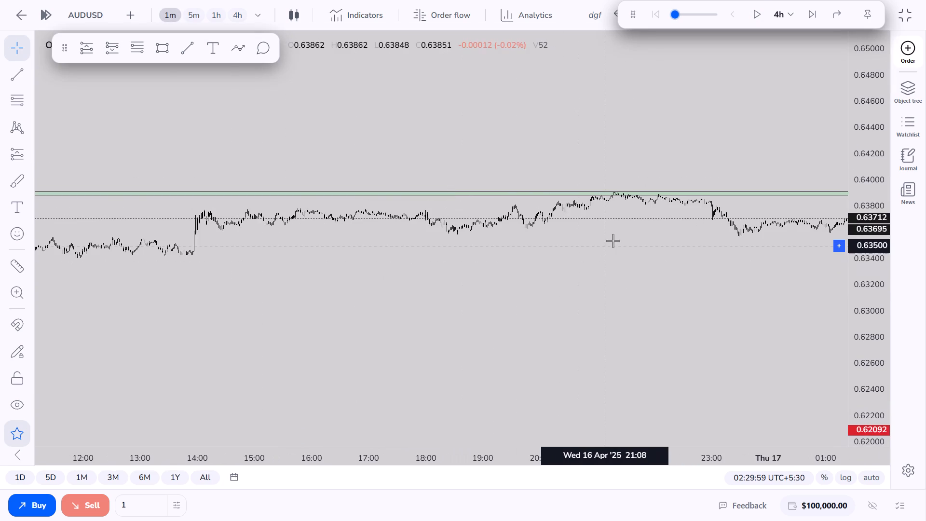
drag(858, 400, 845, 56)
drag(627, 143, 642, 403)
drag(856, 356, 879, 184)
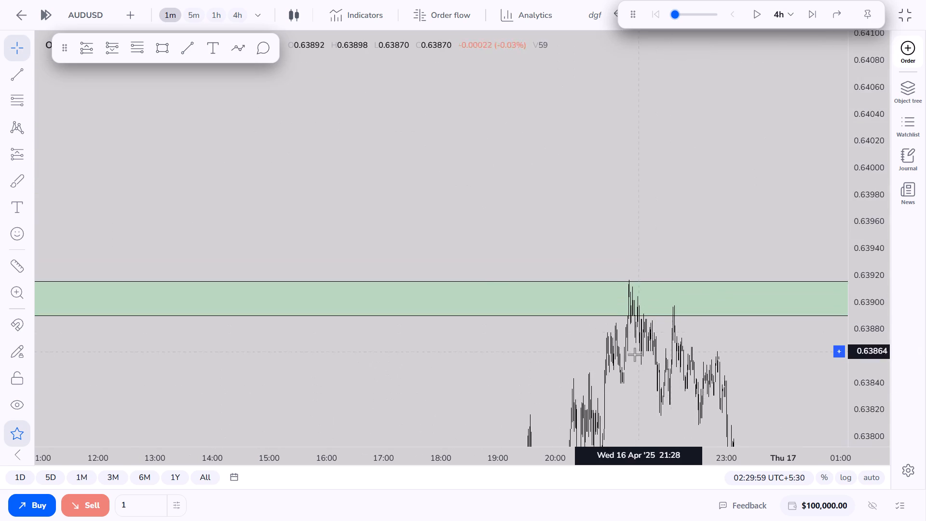
drag(635, 355, 752, 234)
scroll(635, 315, up, 17)
drag(498, 262, 495, 274)
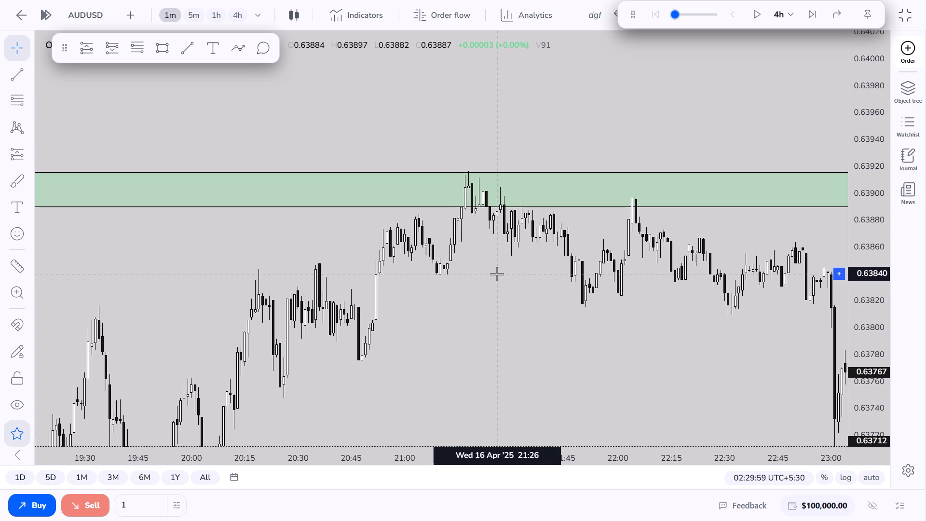
Place a short position on the 21:51 candle of 16 April with entry at 0.63819 and stop at about 0.6397, above the zone.
click(120, 43)
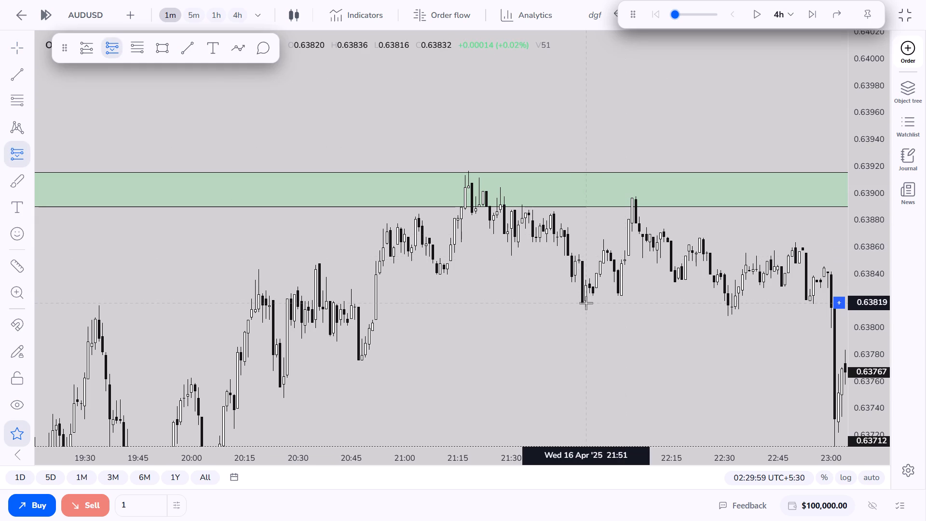
click(586, 303)
drag(649, 258, 651, 156)
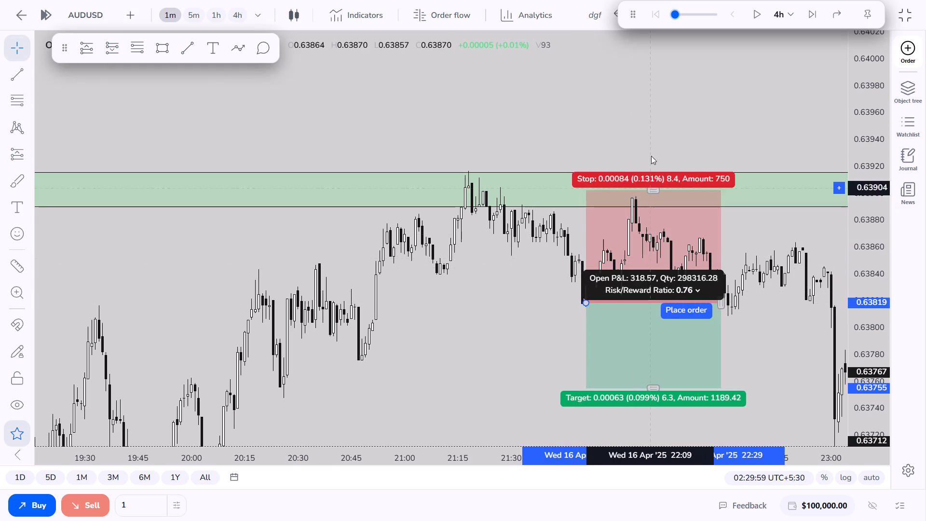
drag(651, 156, 658, 126)
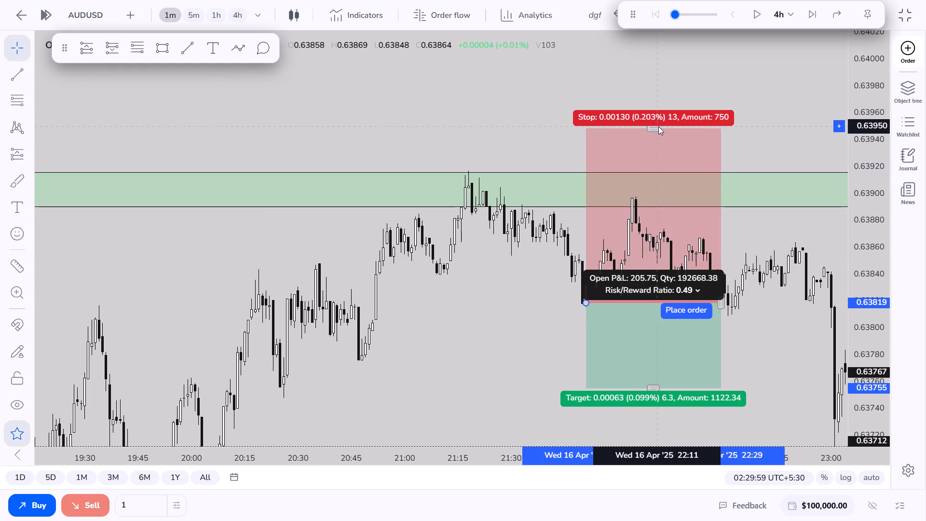
drag(658, 126, 666, 94)
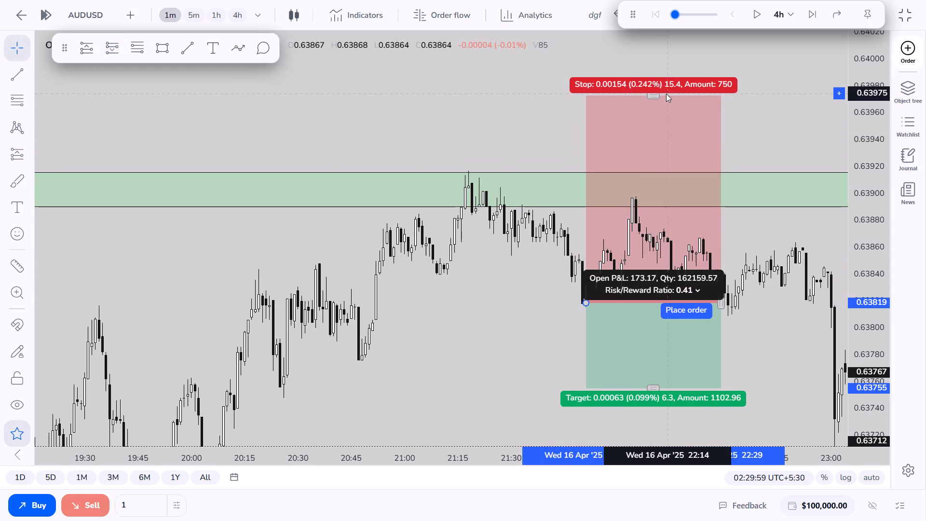
drag(666, 94, 669, 98)
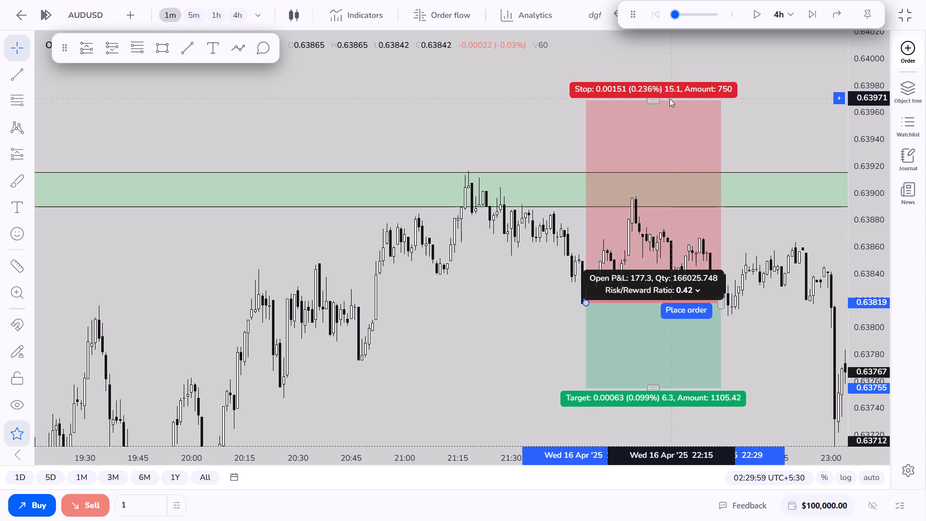
drag(669, 98, 669, 100)
Extend the new short position in time to 23:18, so it covers the price drop after 23:00.
drag(761, 124, 441, 41)
scroll(552, 206, down, 3)
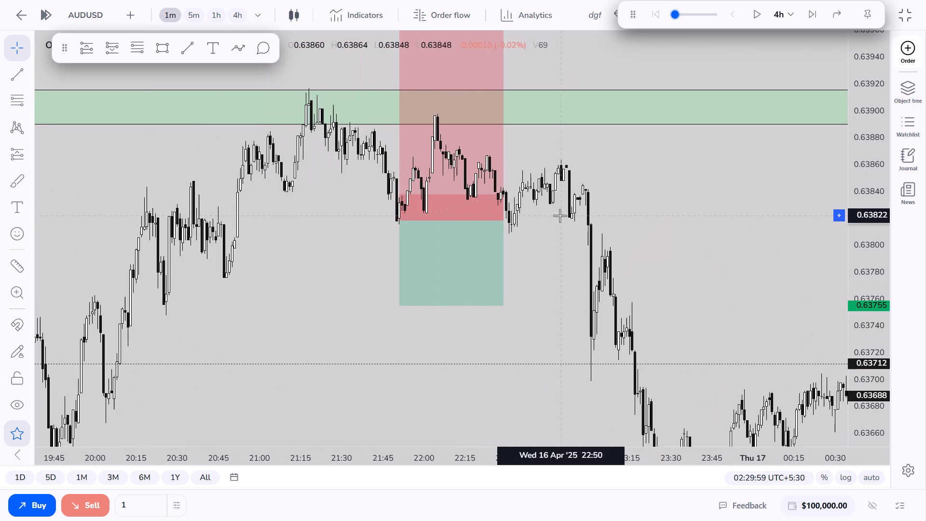
drag(502, 222, 636, 225)
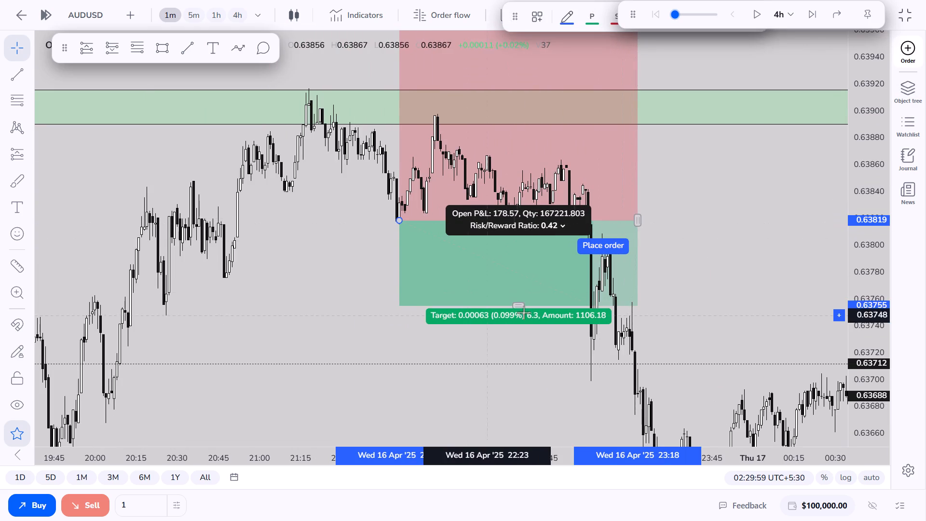
Lower the new short position's target to 0.63677, about 14 pips below the entry.
drag(524, 308, 550, 413)
drag(753, 347, 753, 342)
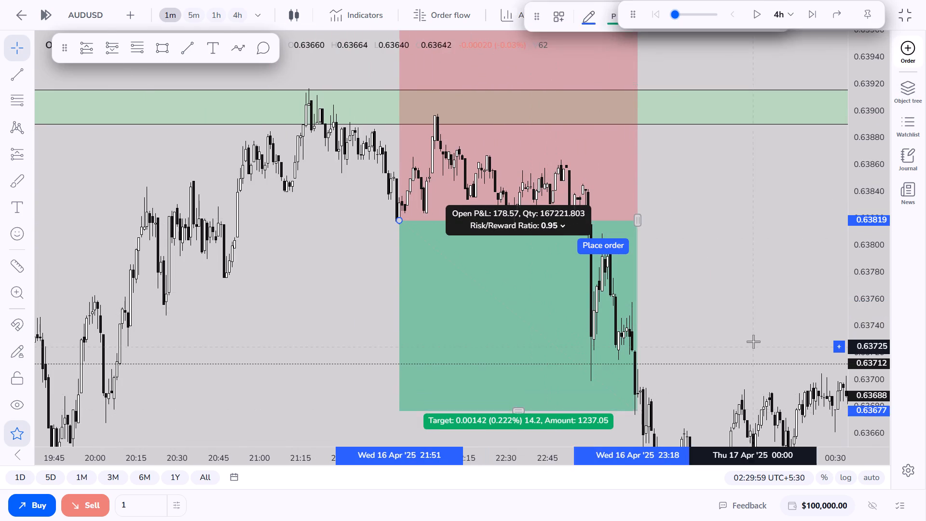
Lower the short position's target to 0.63662 and extend its end time to about 23:30 on 16 April.
drag(753, 342, 693, 77)
drag(460, 139, 463, 161)
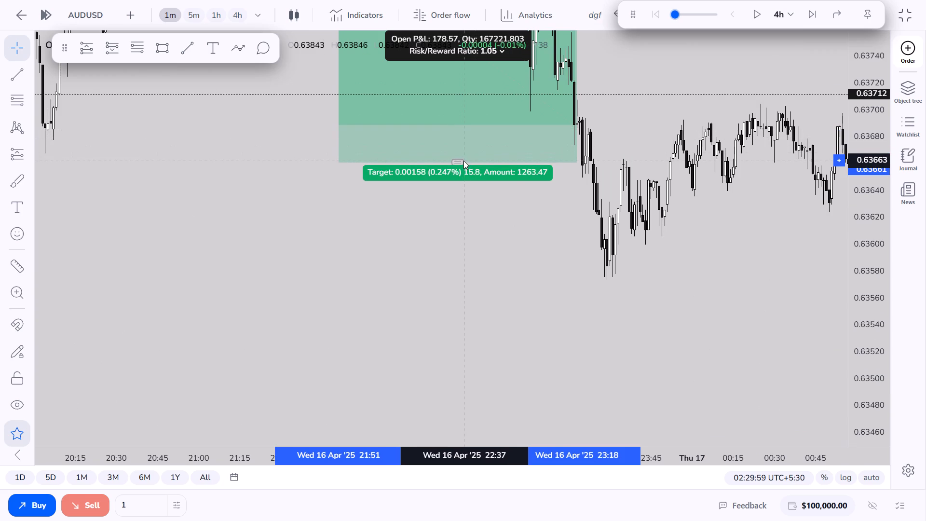
drag(463, 161, 464, 160)
drag(616, 78, 635, 292)
drag(597, 166, 625, 166)
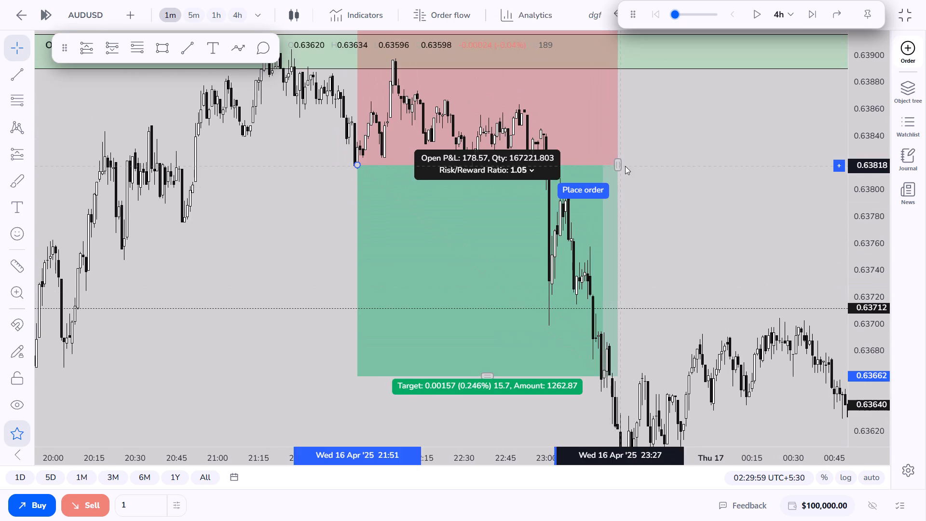
drag(625, 166, 635, 167)
Switch the chart back to the 4-hour timeframe and frame the high zone with the mid-April candles.
drag(689, 213, 446, 192)
scroll(604, 257, down, 12)
scroll(810, 253, up, 1)
scroll(810, 252, down, 4)
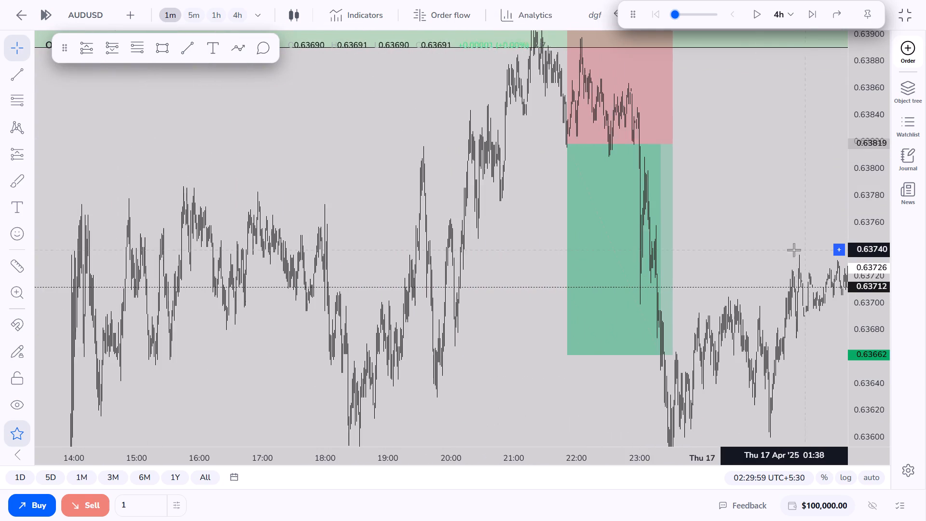
click(239, 15)
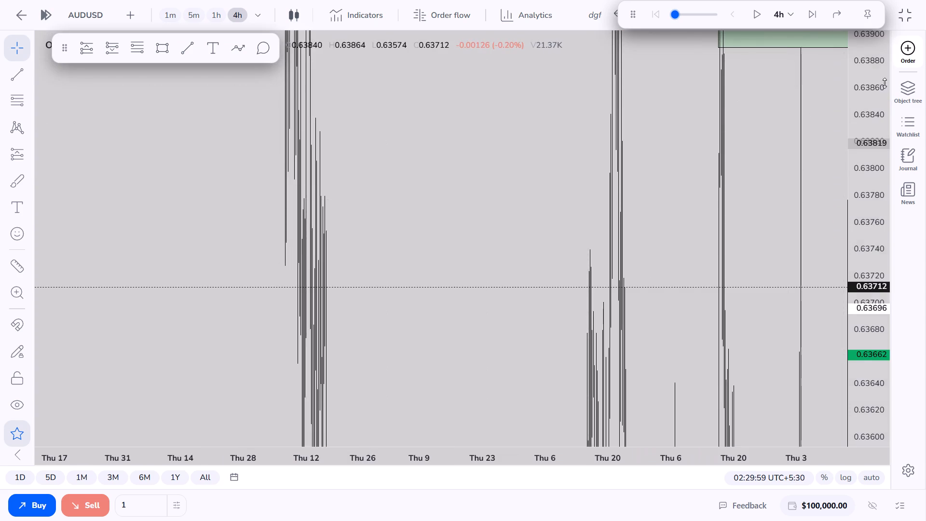
drag(885, 83, 862, 401)
drag(754, 313, 477, 183)
scroll(460, 226, up, 11)
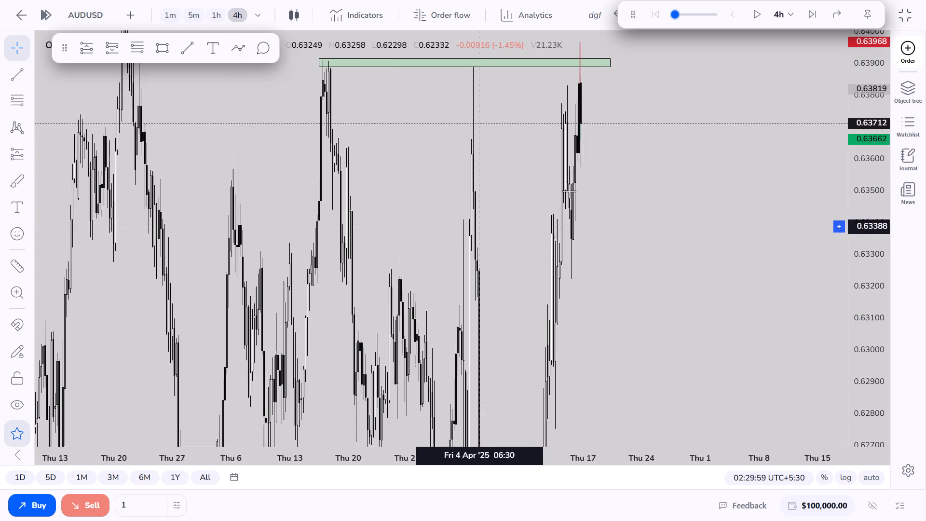
drag(614, 169, 778, 240)
scroll(750, 252, up, 5)
drag(864, 183, 860, 310)
drag(815, 306, 666, 294)
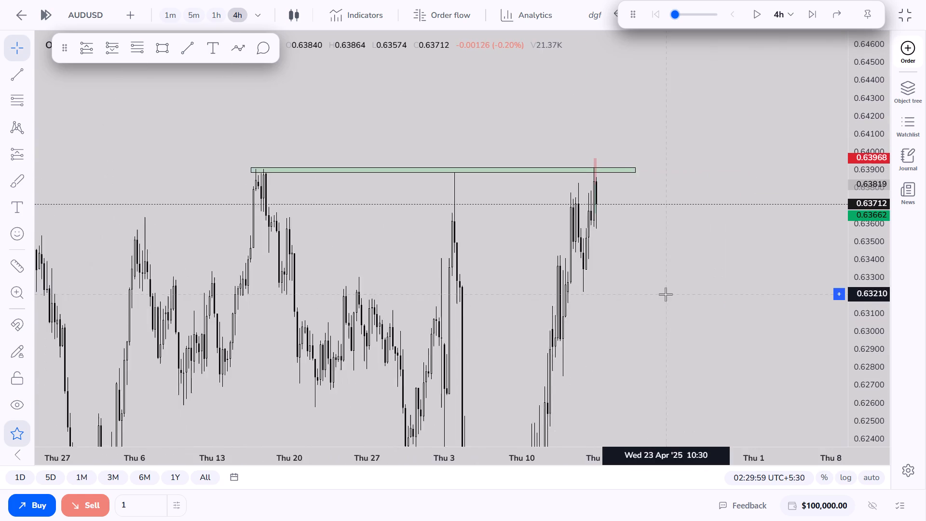
scroll(666, 294, up, 6)
drag(612, 287, 766, 288)
drag(730, 292, 652, 284)
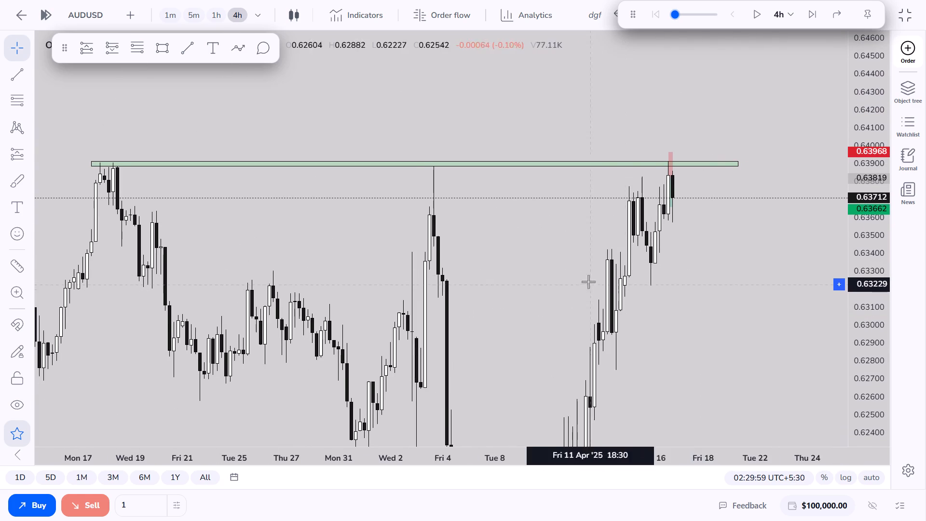
Replay the 4-hour candles forward from 17 April and pause at 02:30 on 22 April.
click(745, 17)
click(764, 14)
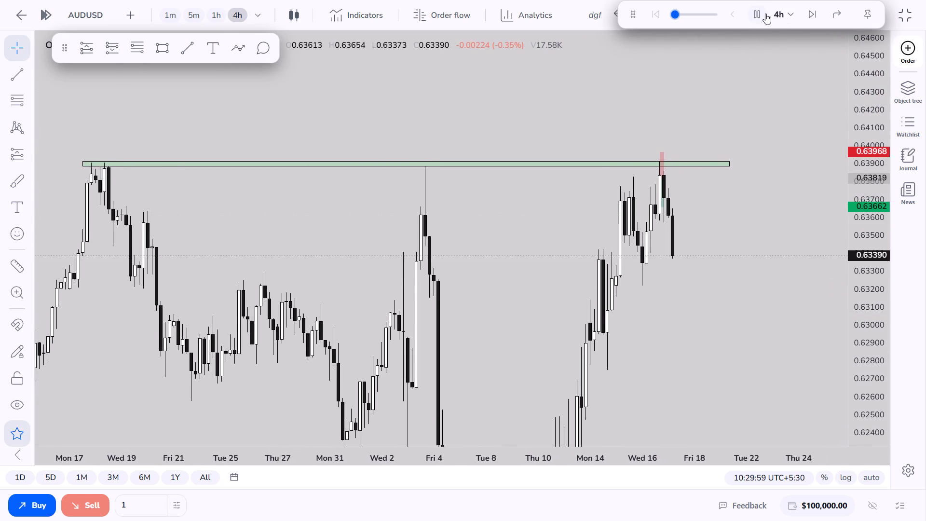
drag(746, 251, 771, 128)
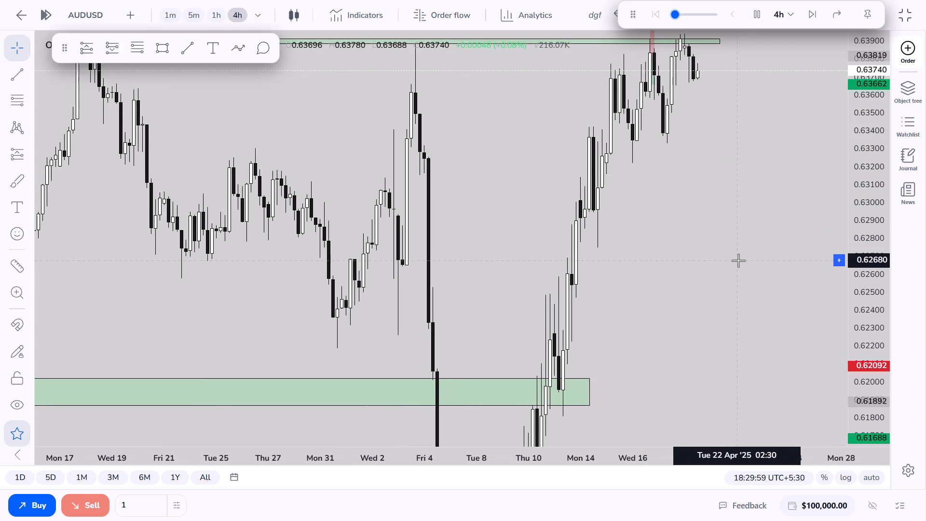
drag(722, 184, 737, 268)
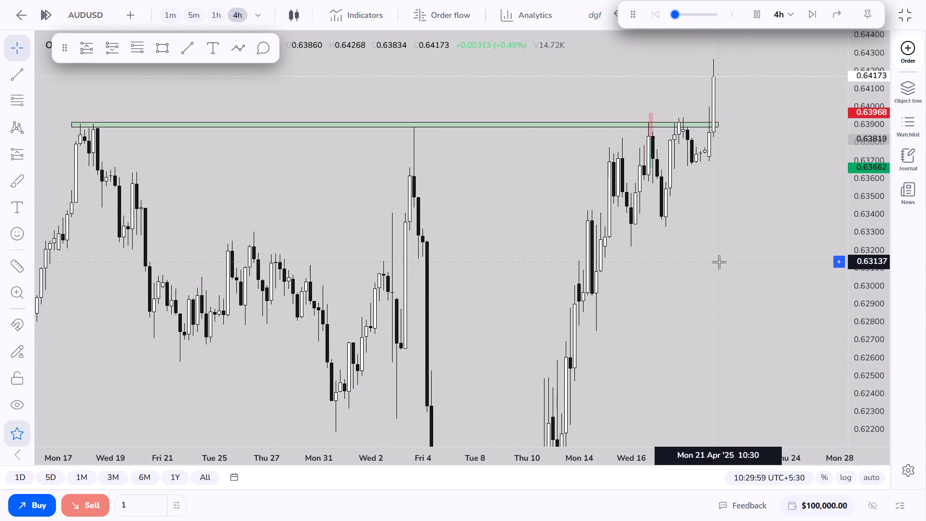
drag(722, 229, 740, 315)
drag(762, 276, 726, 302)
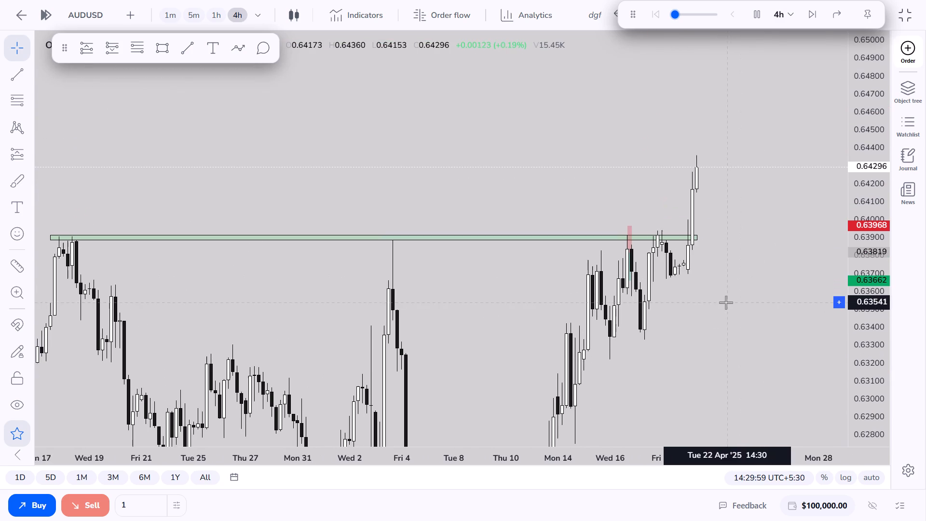
click(763, 18)
Draw a zigzag path over the April swings, from about 0.594 via 0.608, 0.591, 0.625 and 0.618 up to about 0.638 on 15 April.
drag(800, 309, 833, 128)
drag(876, 194, 859, 343)
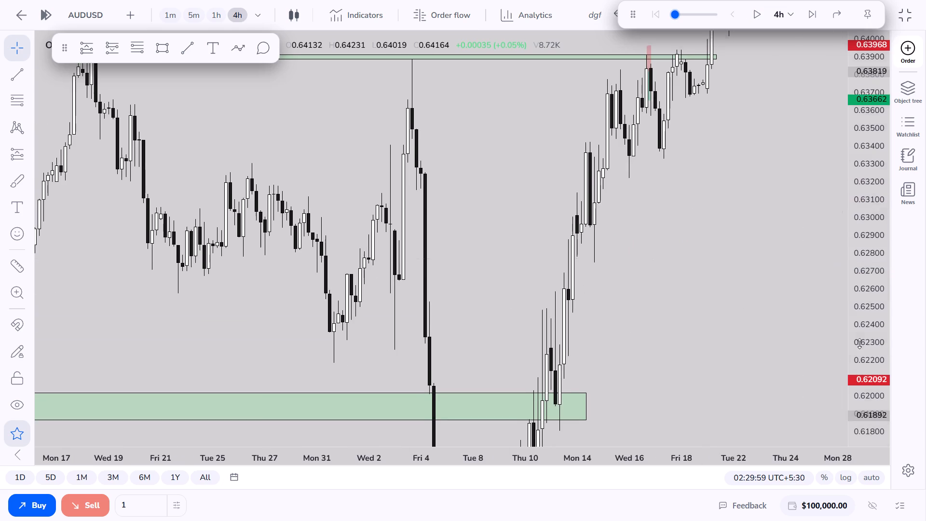
drag(859, 343, 851, 350)
drag(793, 354, 795, 165)
scroll(756, 269, down, 3)
scroll(712, 306, up, 3)
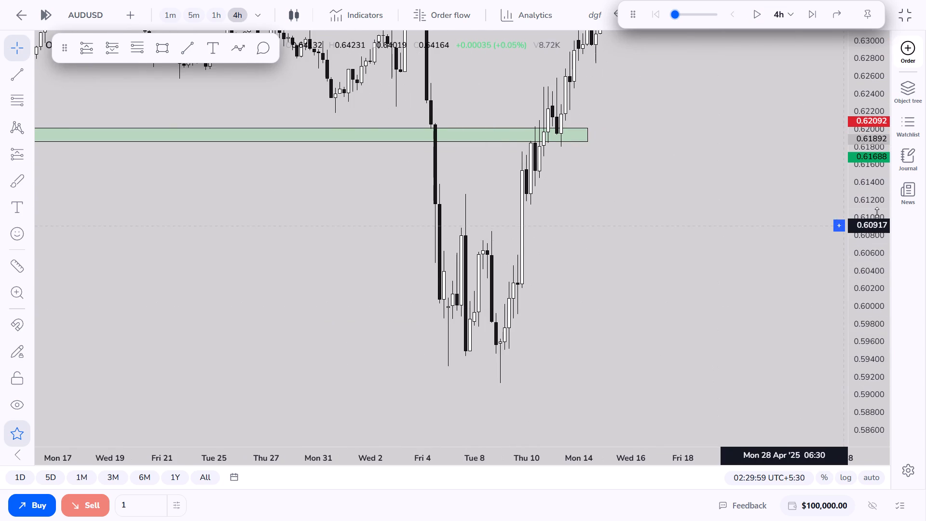
drag(878, 212, 873, 285)
click(769, 277)
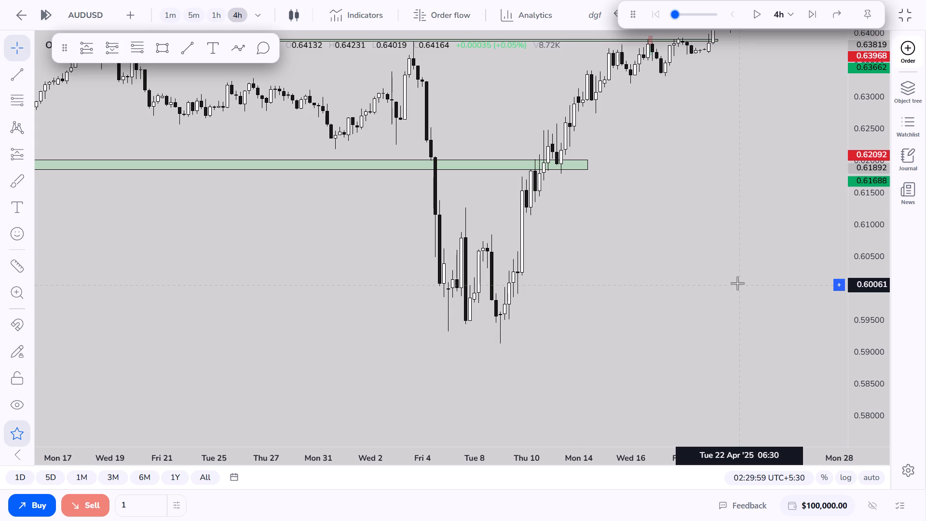
scroll(573, 269, up, 2)
drag(559, 284, 552, 331)
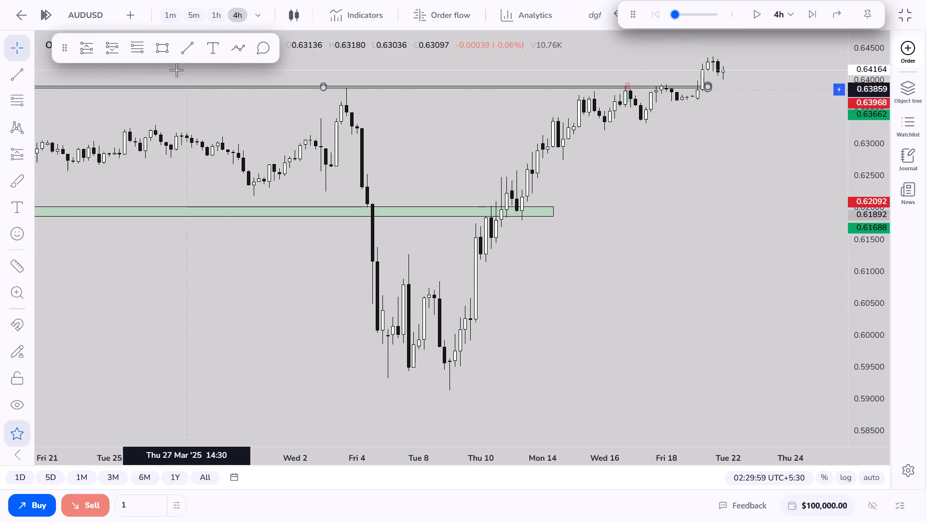
click(230, 44)
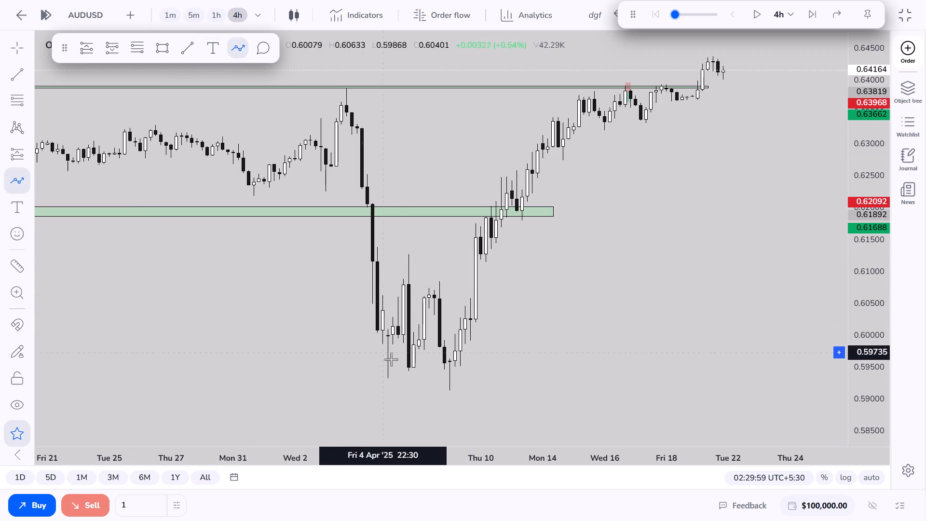
click(401, 372)
click(425, 283)
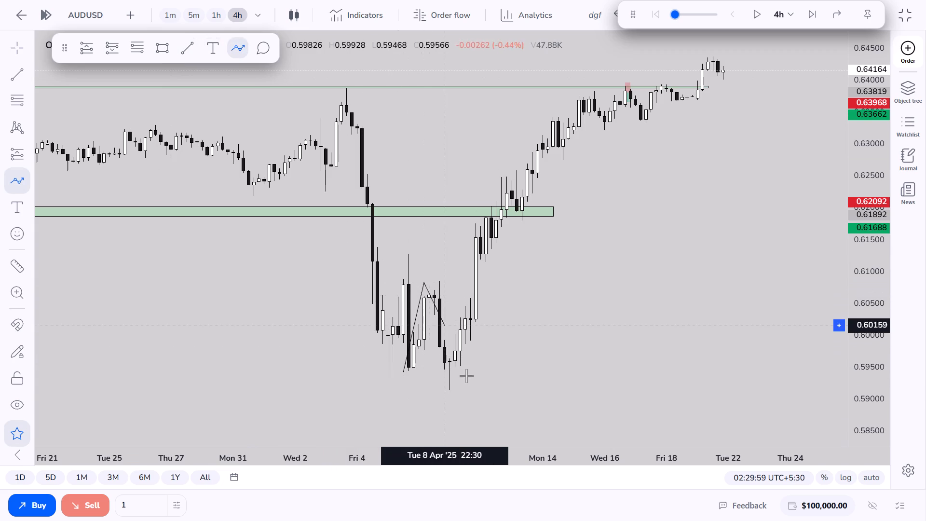
click(451, 393)
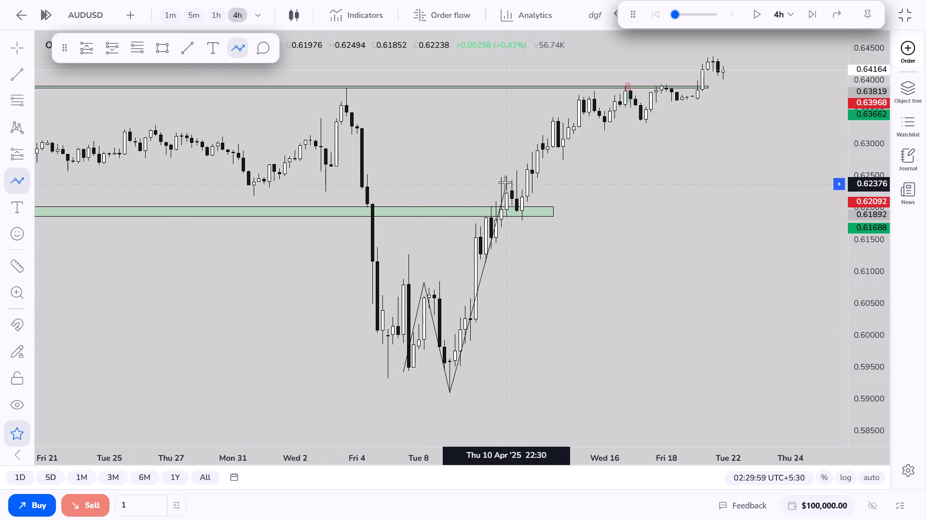
click(505, 175)
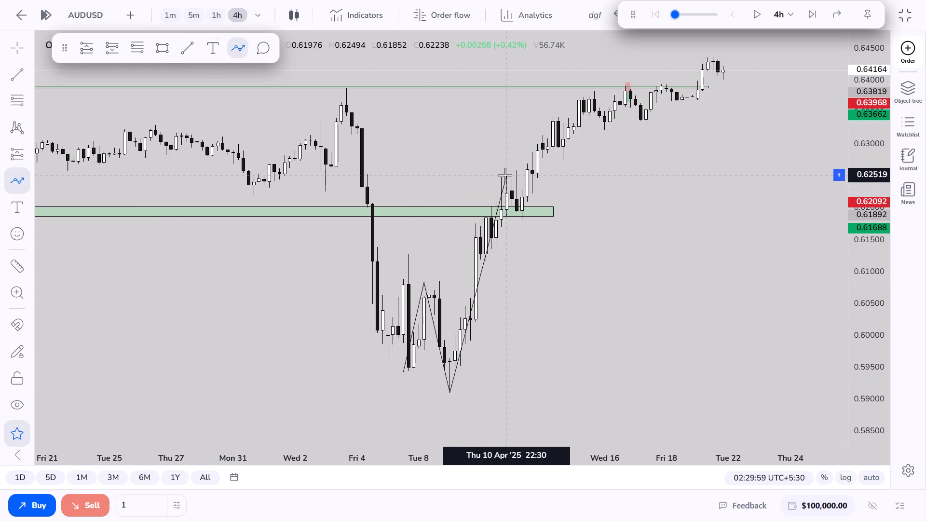
click(522, 218)
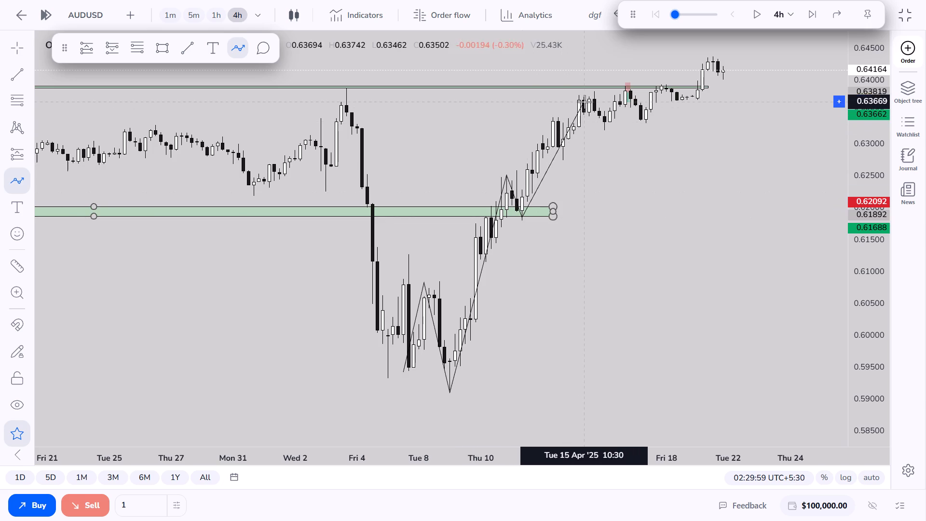
click(590, 93)
right_click(669, 200)
Draw a rectangle zone under the 16–17 April swing lows, from about 0.63349 down to 0.63219, ending at 22:30 on 17 April.
drag(694, 156, 762, 360)
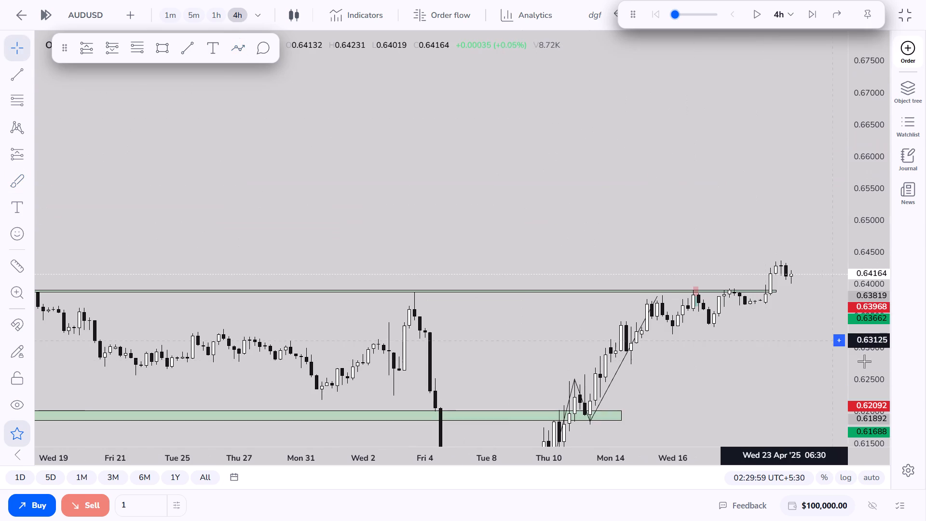
drag(872, 396, 893, 92)
drag(694, 224, 707, 0)
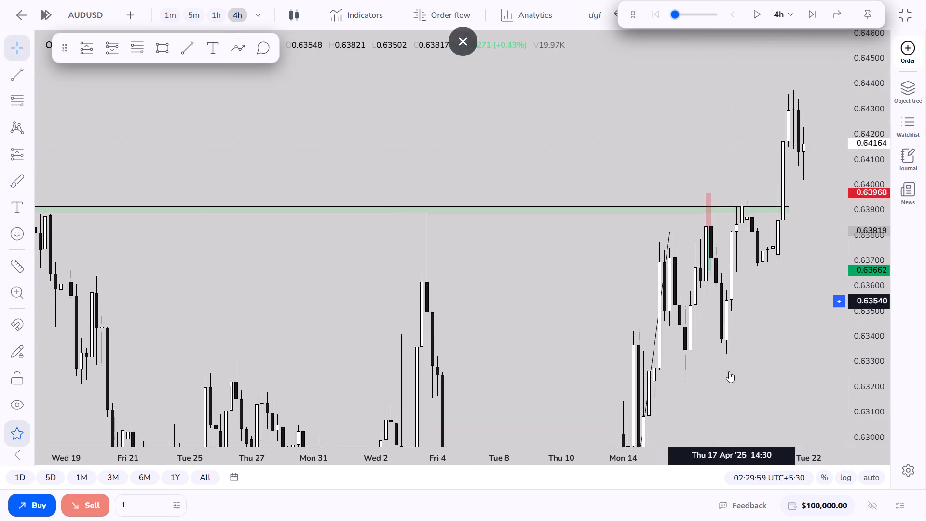
scroll(730, 374, up, 4)
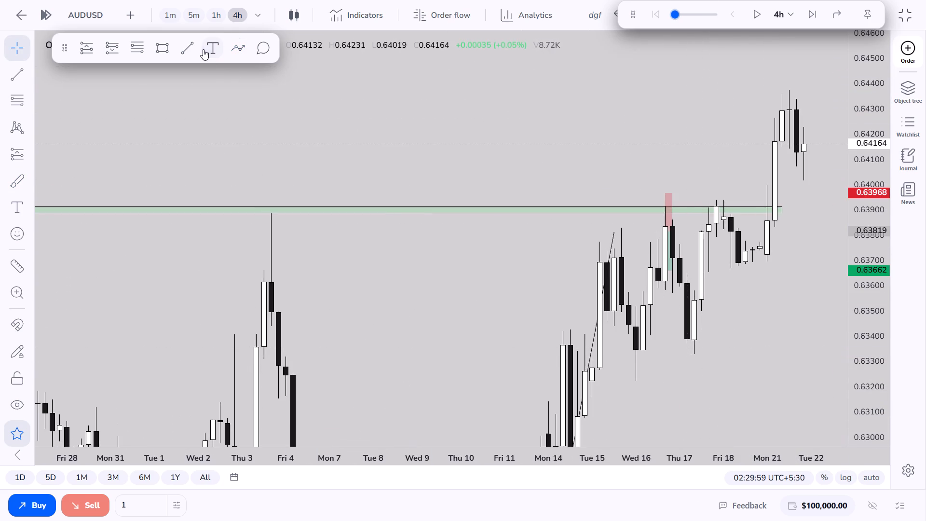
click(161, 50)
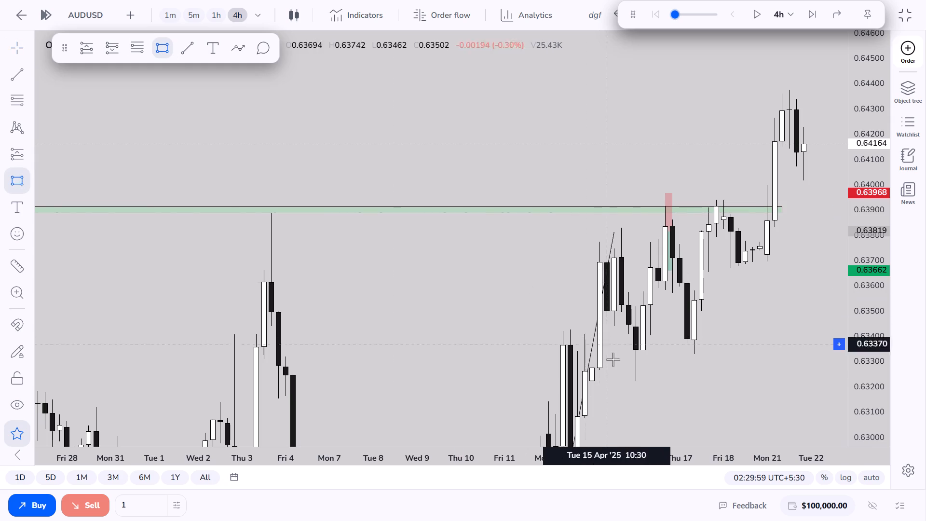
click(626, 350)
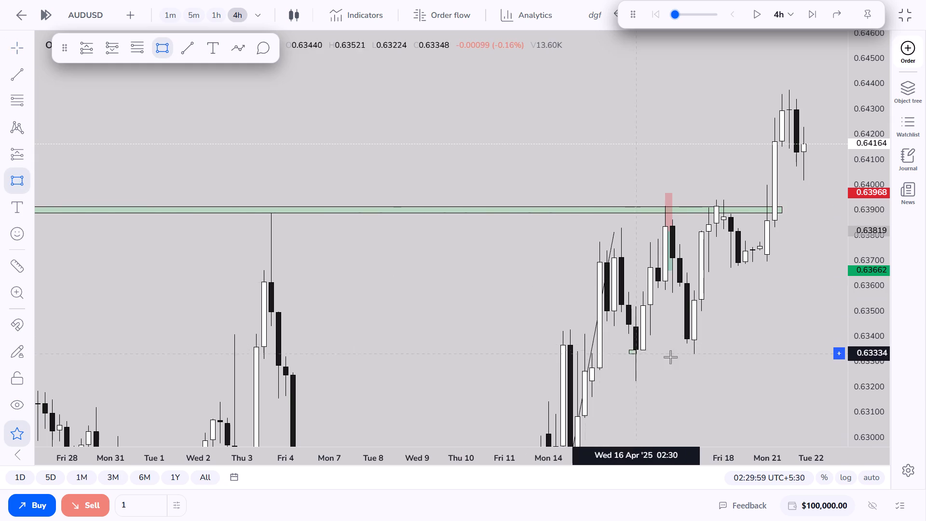
click(718, 381)
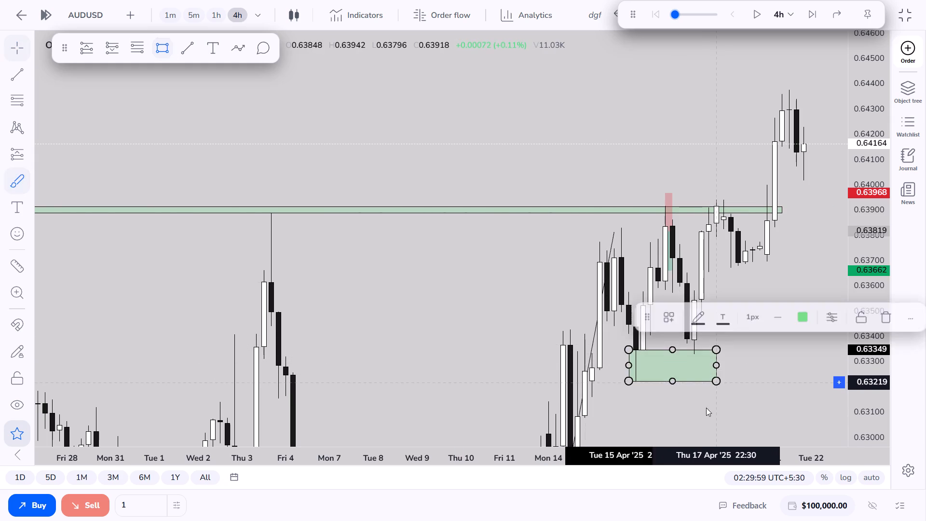
click(706, 408)
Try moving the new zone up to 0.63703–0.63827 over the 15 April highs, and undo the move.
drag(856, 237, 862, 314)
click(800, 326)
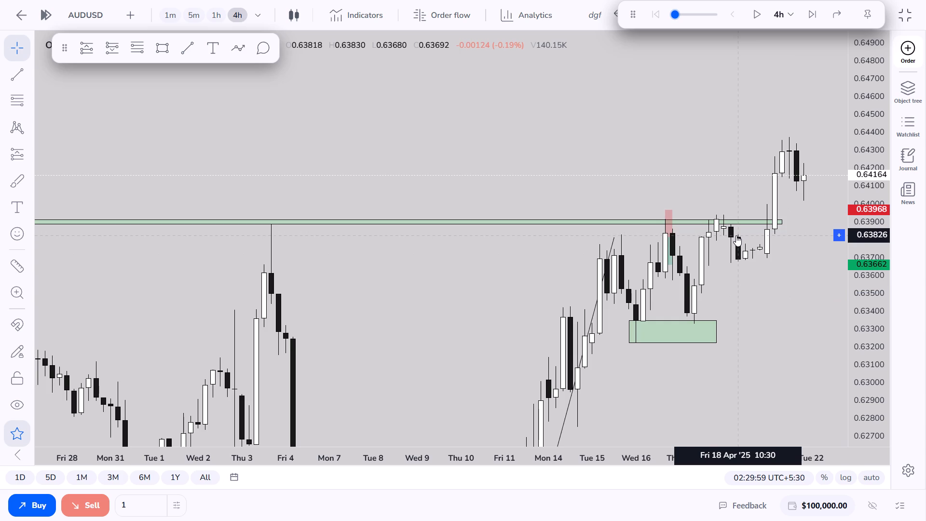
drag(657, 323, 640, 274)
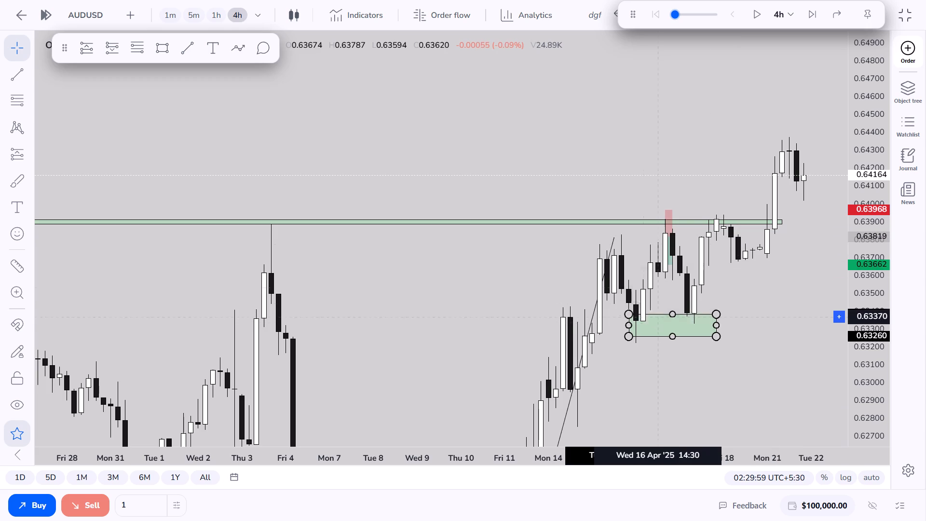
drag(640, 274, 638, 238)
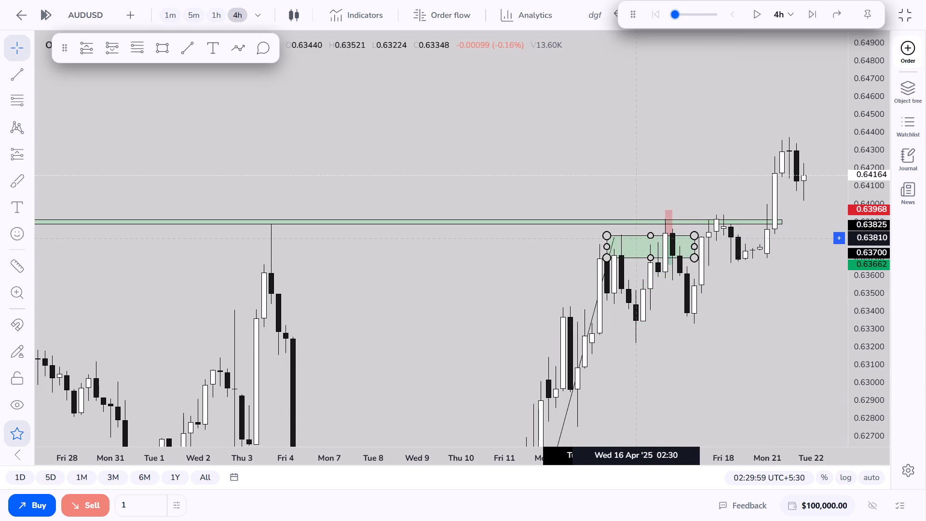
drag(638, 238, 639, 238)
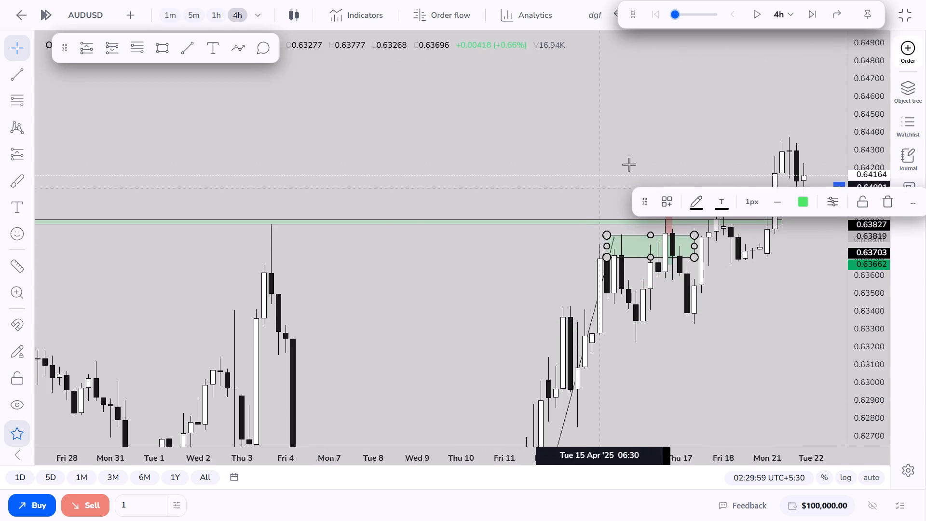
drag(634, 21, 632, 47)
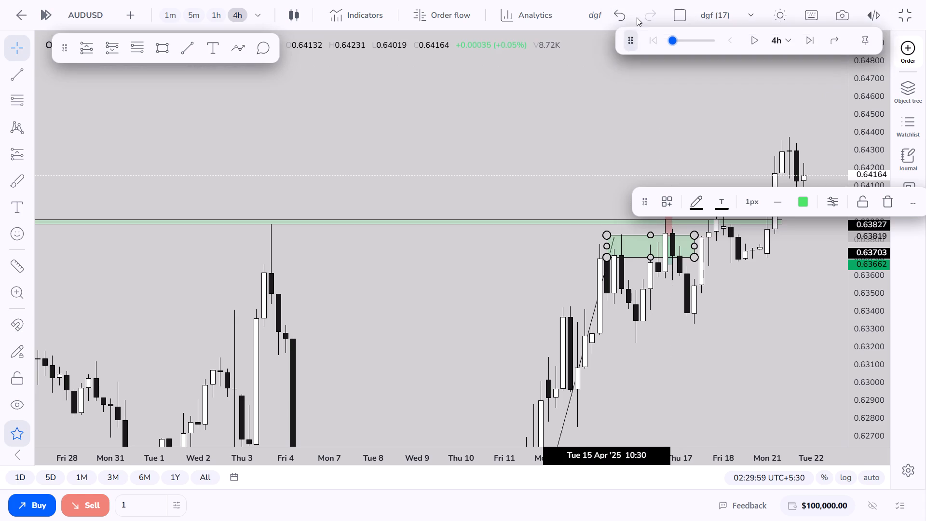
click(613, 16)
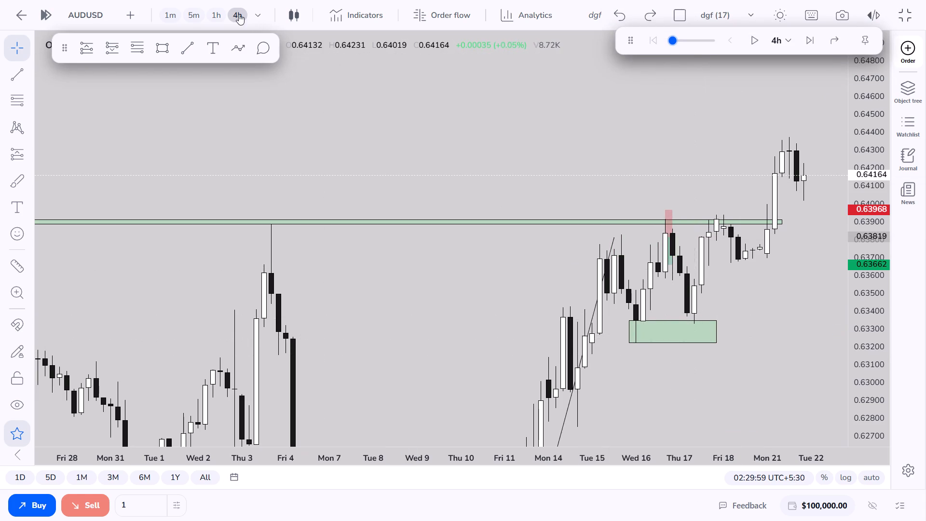
Bring up the 17 April price reaction at the lower green zone on the 1-minute chart, around 10:00–13:30.
click(171, 12)
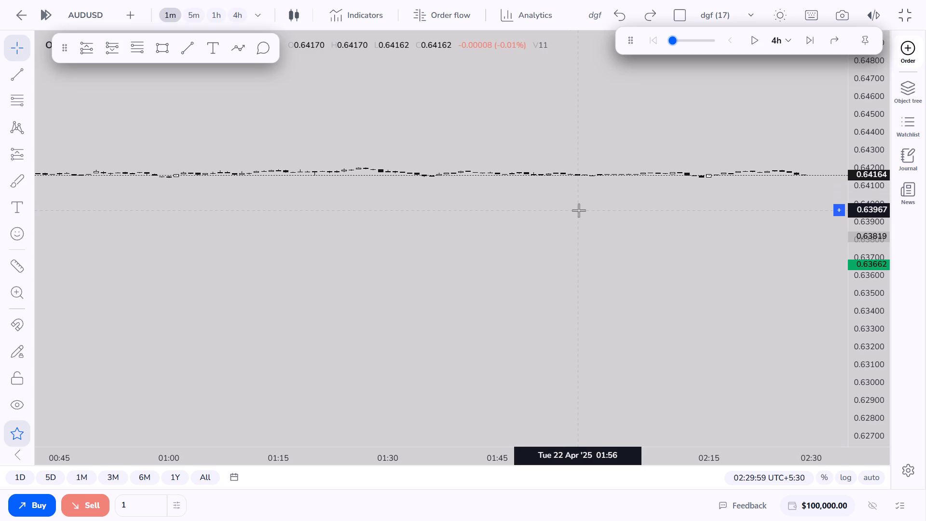
scroll(587, 215, down, 12)
right_click(598, 223)
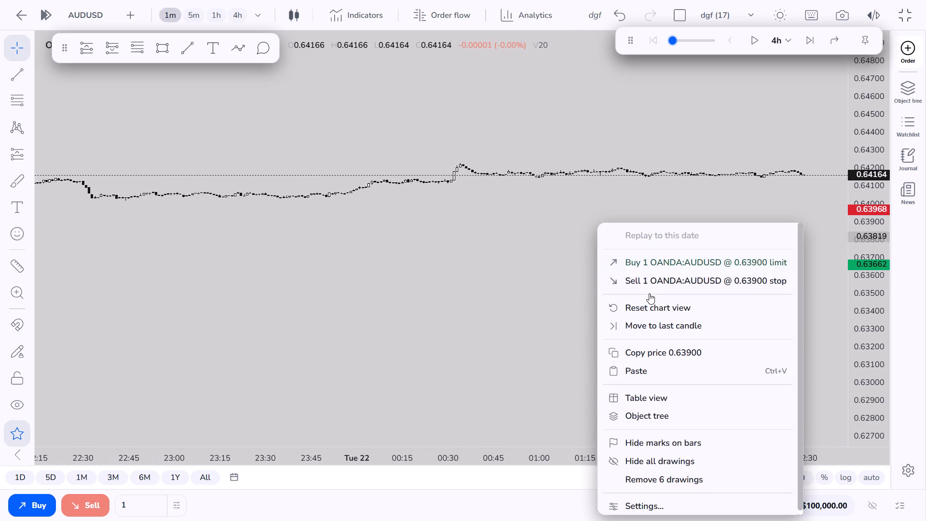
click(659, 311)
scroll(605, 274, down, 9)
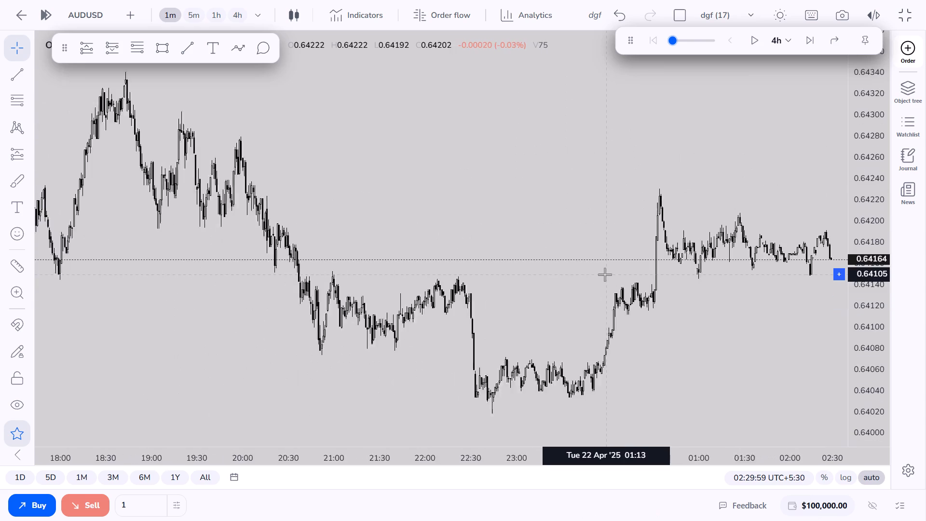
scroll(605, 274, down, 10)
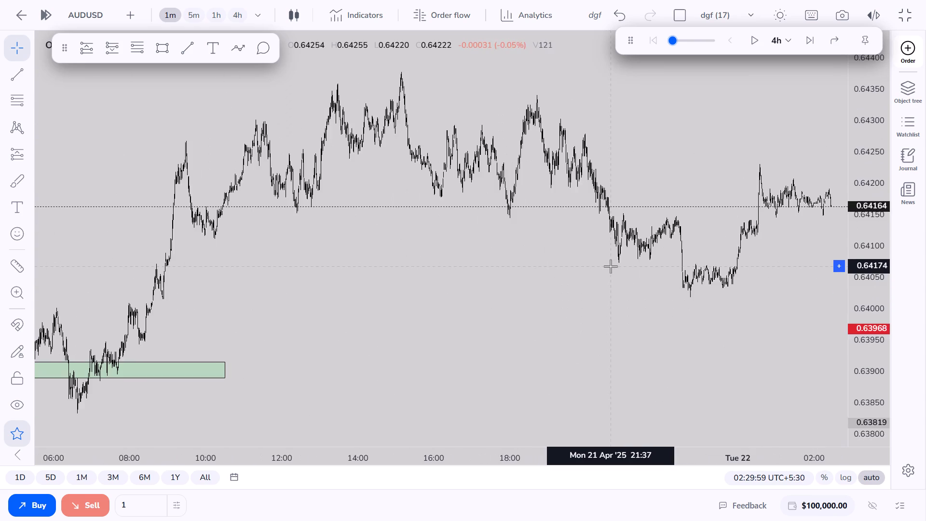
scroll(611, 267, down, 5)
drag(541, 284, 761, 185)
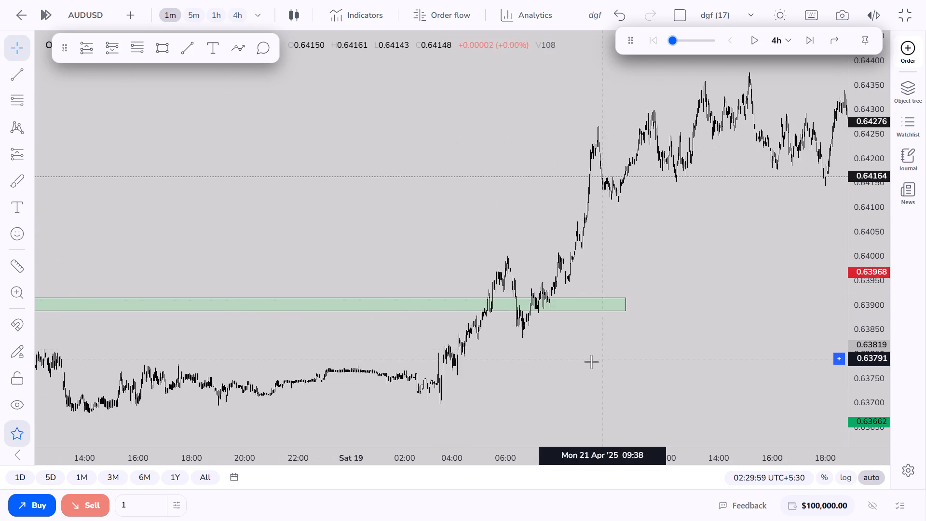
drag(592, 362, 711, 237)
drag(654, 330, 804, 235)
scroll(622, 313, down, 7)
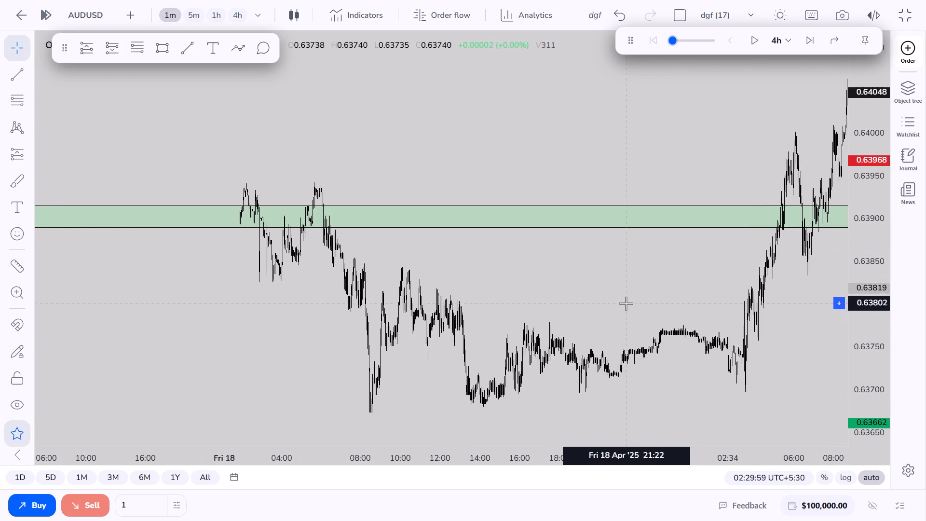
scroll(626, 303, down, 14)
drag(863, 175, 844, 306)
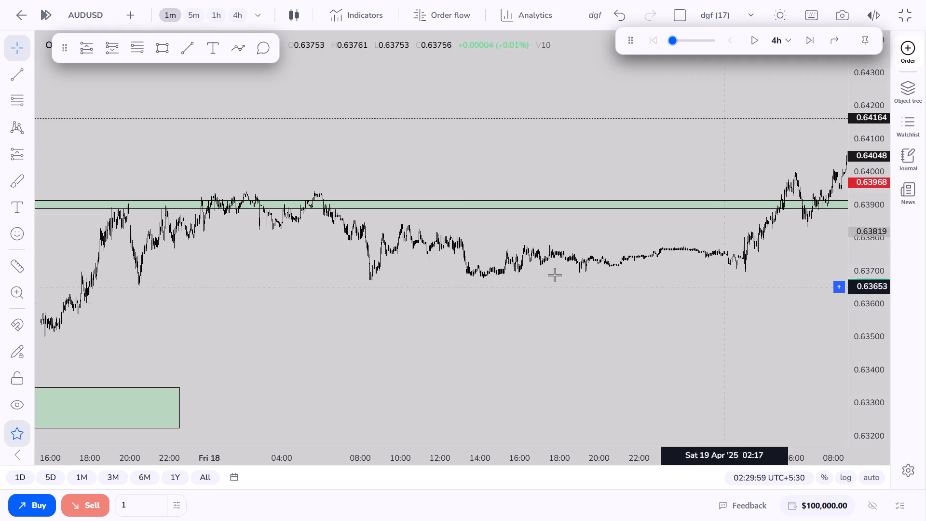
scroll(539, 276, down, 5)
drag(461, 309, 823, 214)
drag(553, 240, 820, 125)
drag(541, 161, 652, 169)
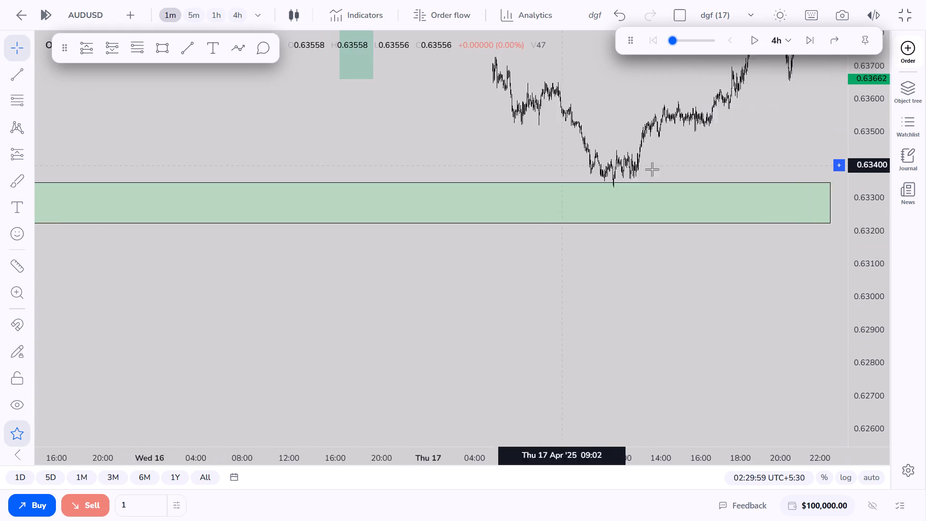
drag(652, 169, 670, 169)
drag(723, 174, 708, 290)
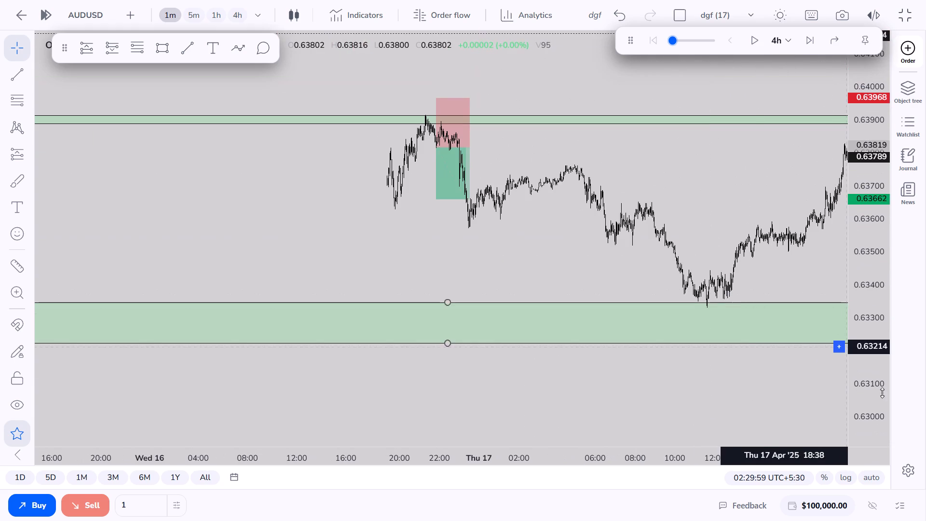
drag(882, 393, 894, 28)
drag(677, 326, 763, 33)
scroll(688, 226, up, 14)
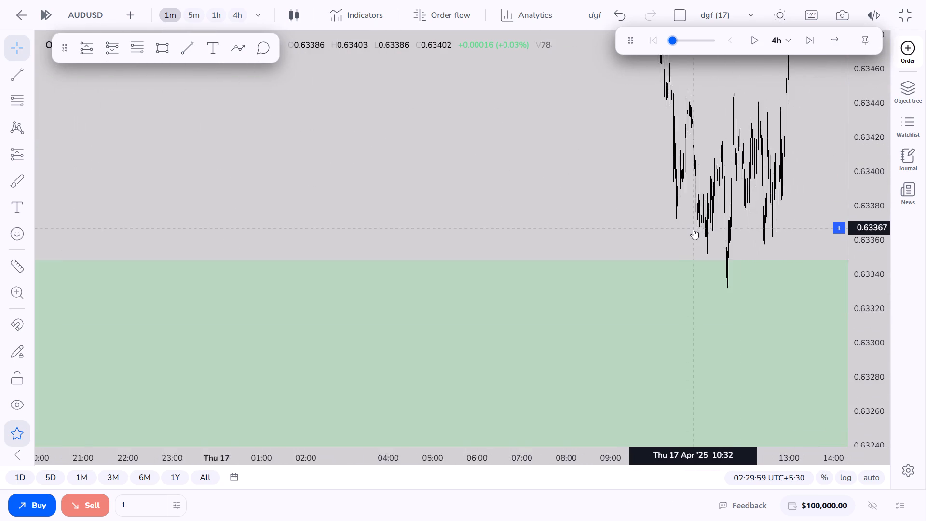
scroll(693, 229, up, 20)
drag(371, 170, 516, 222)
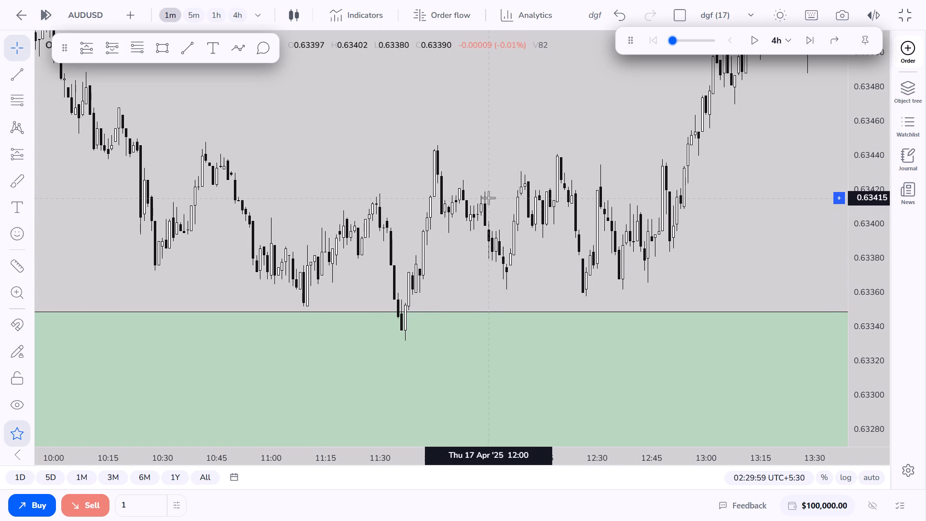
Place a long position at 0.63414 from 11:51 on 17 April, with the stop at about 0.6331 and the target at 0.63519.
click(87, 54)
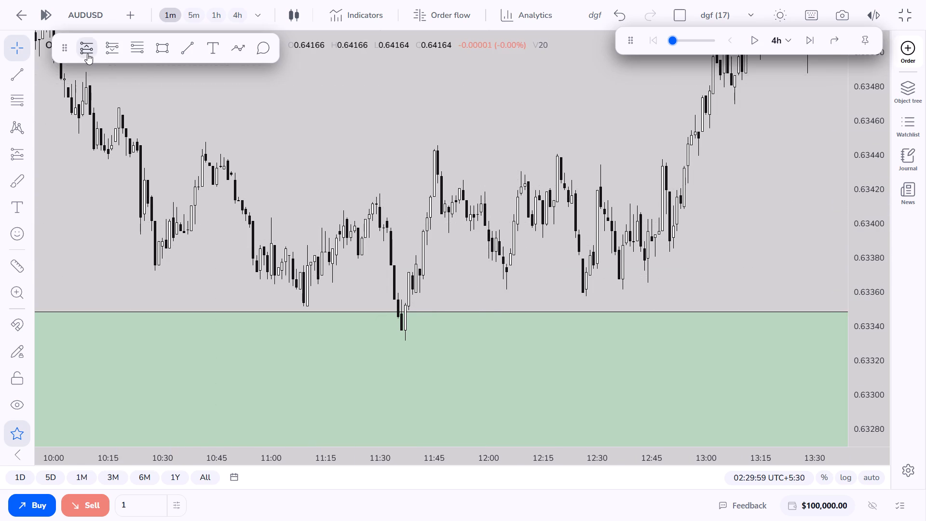
click(455, 201)
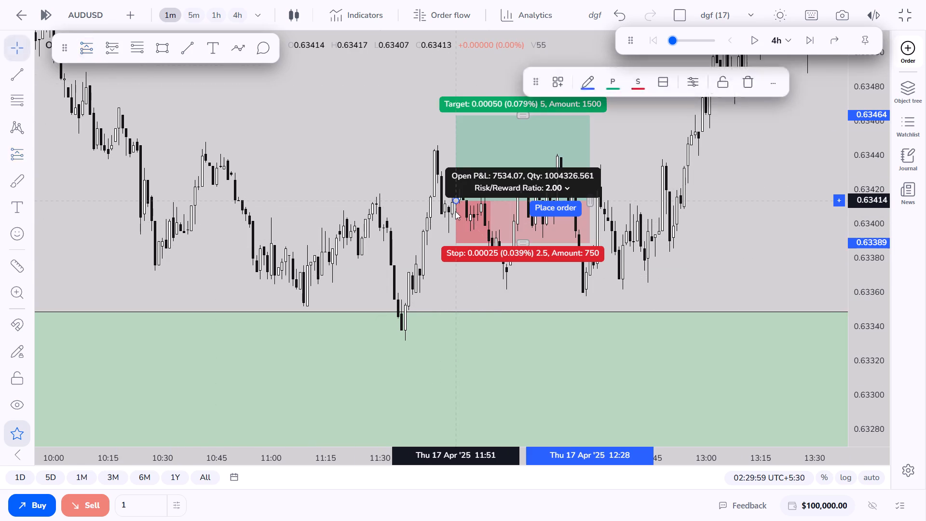
drag(518, 244, 530, 353)
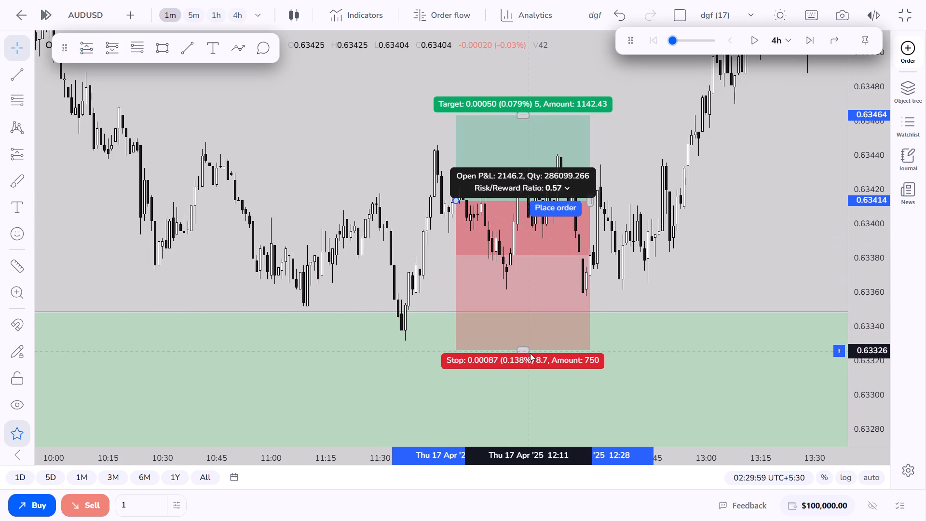
drag(530, 353, 535, 374)
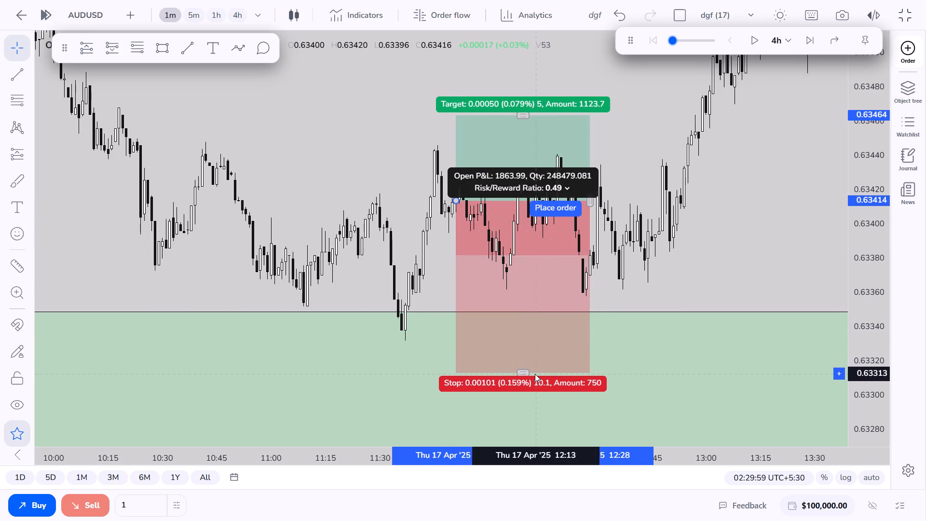
drag(535, 374, 535, 372)
drag(358, 146, 363, 356)
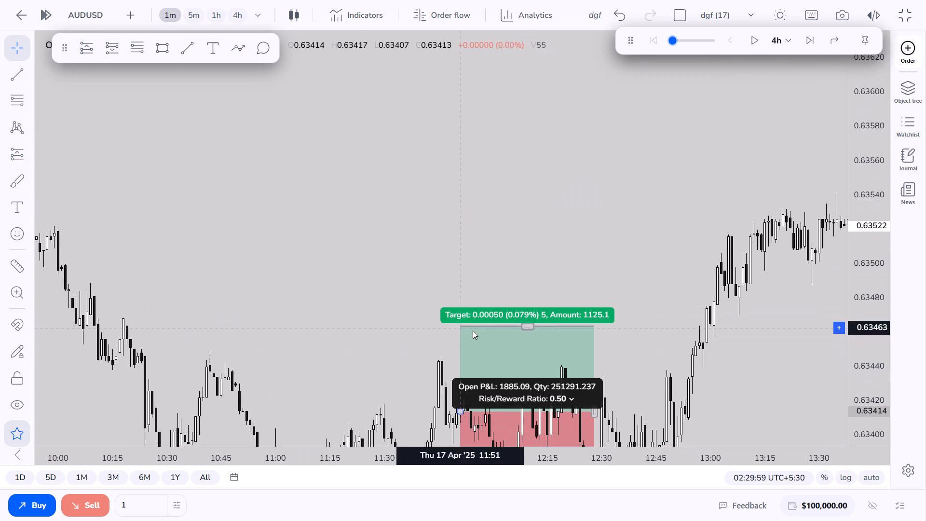
drag(524, 328, 547, 208)
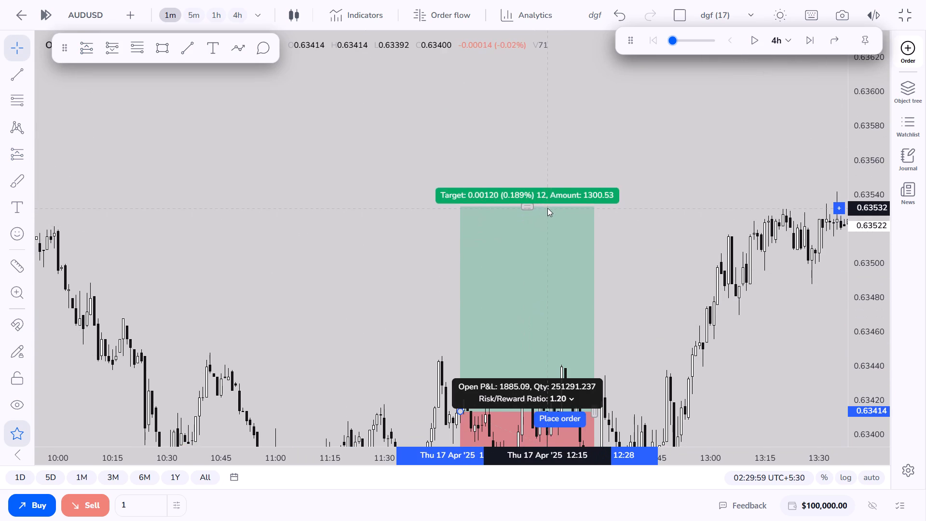
drag(547, 208, 549, 233)
Extend the long position's end time to about 13:14 on 17 April, where price reaches the target.
drag(677, 282, 560, 172)
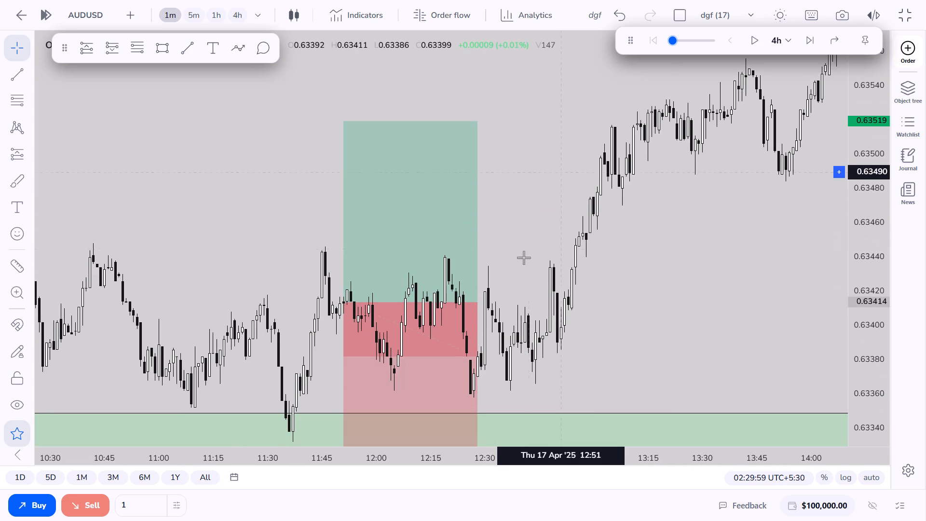
drag(478, 304, 653, 302)
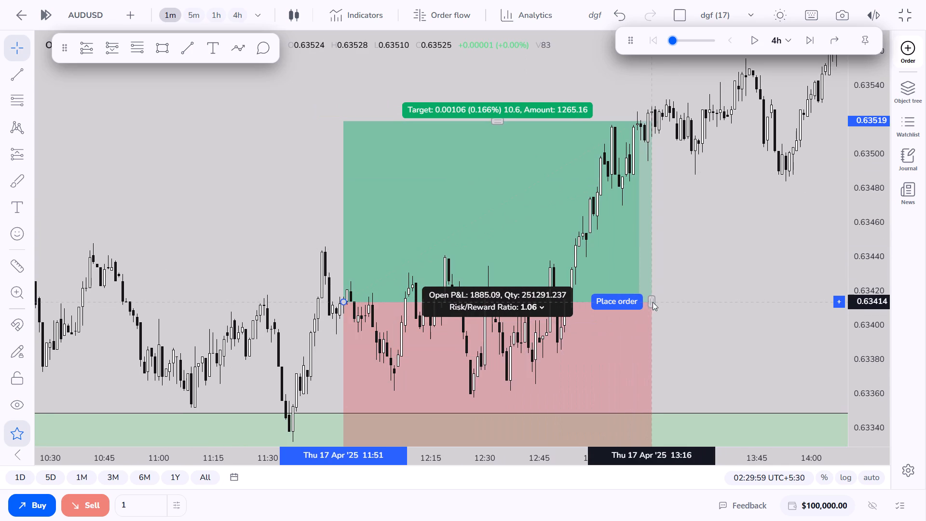
drag(653, 302, 641, 299)
click(715, 261)
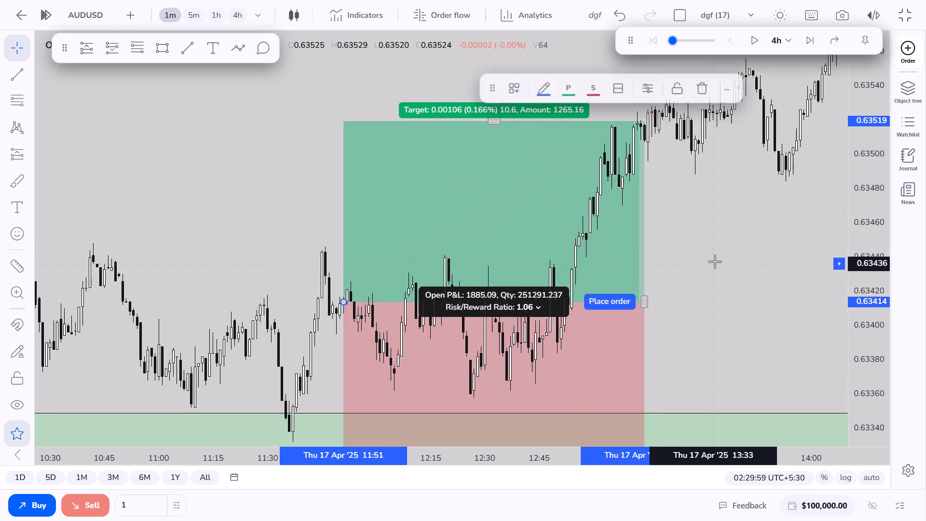
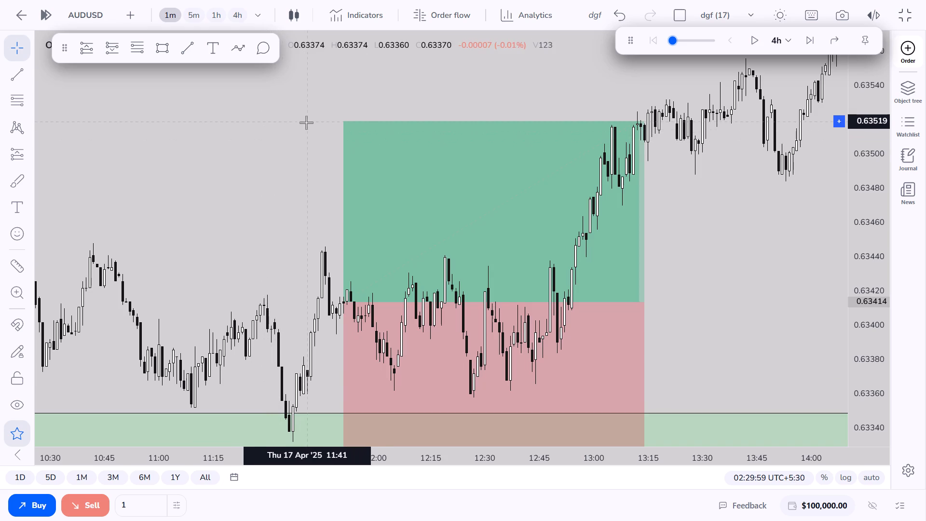
Switch to the 4-hour chart and replay forward to about 18:30 on 22 April, where price drops back to the upper zone.
click(243, 19)
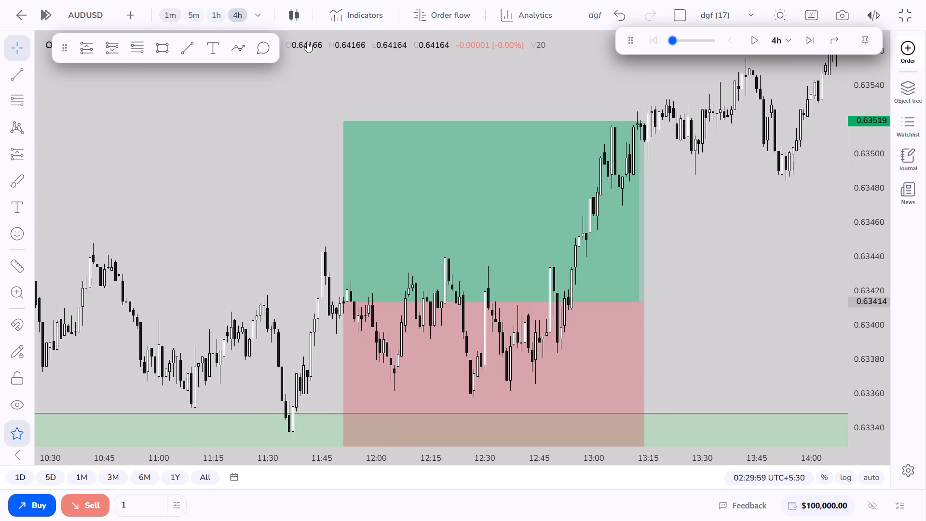
drag(864, 140, 832, 398)
drag(869, 162, 839, 367)
drag(721, 223, 712, 318)
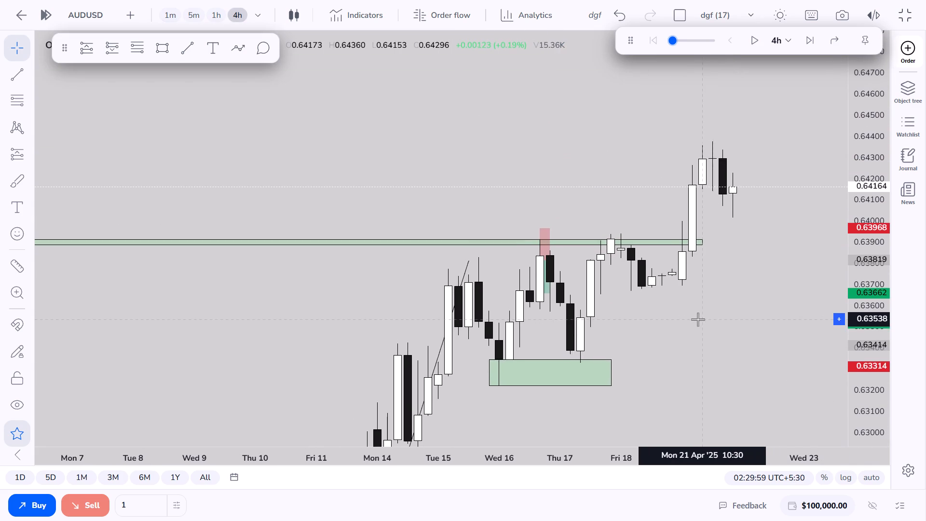
scroll(698, 319, up, 1)
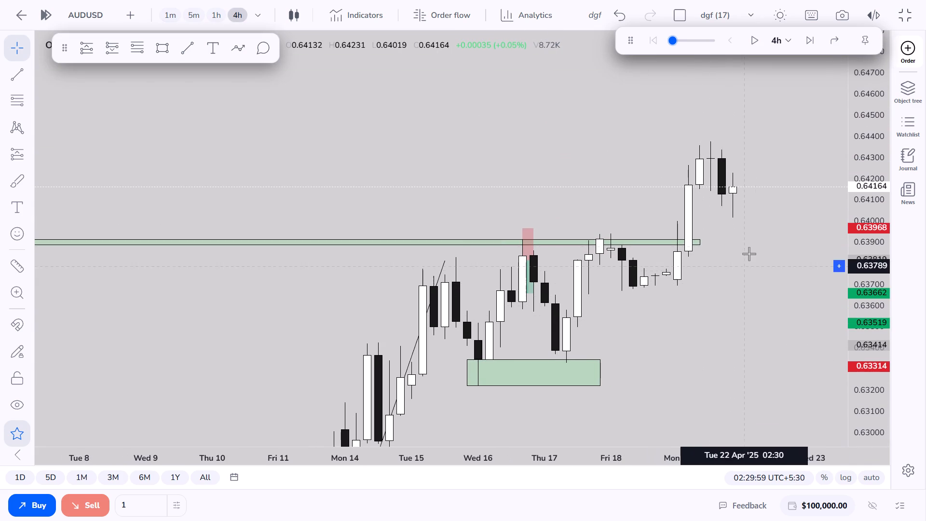
click(762, 43)
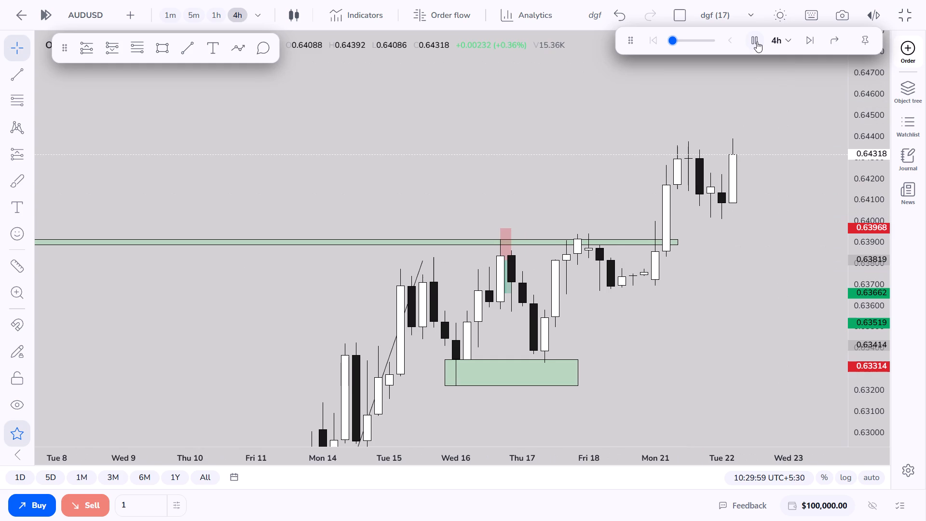
click(757, 41)
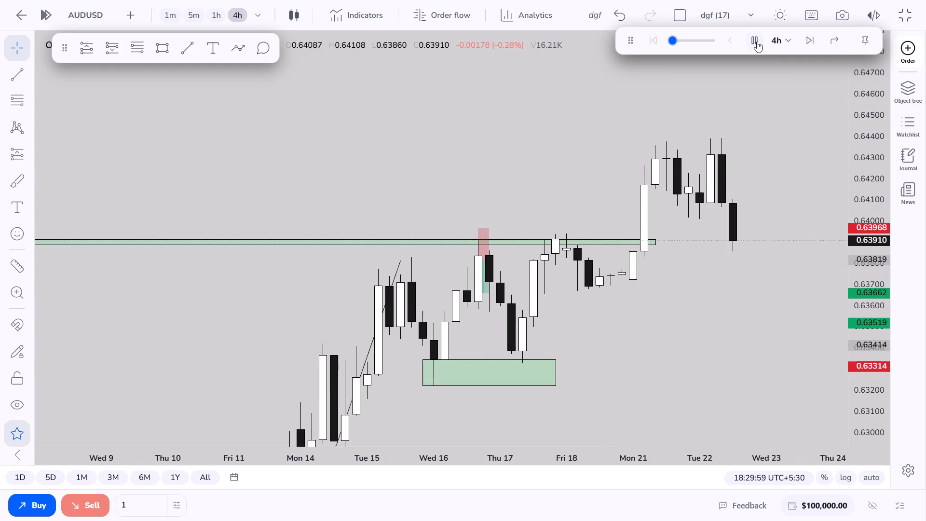
Draw a rectangle zone at about 0.63920–0.63940 over the 17–18 April highs, extending to 23 April 02:30.
drag(863, 358, 895, 216)
drag(713, 249, 710, 260)
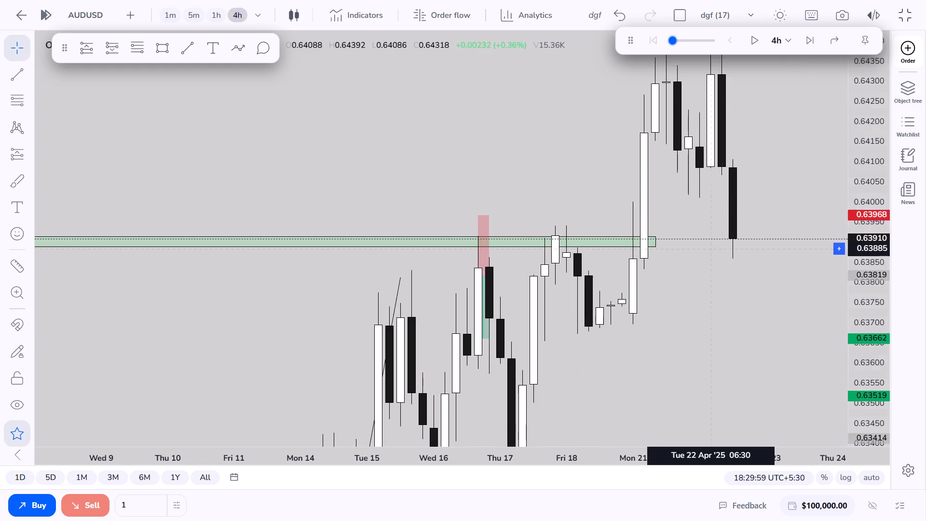
drag(710, 260, 708, 297)
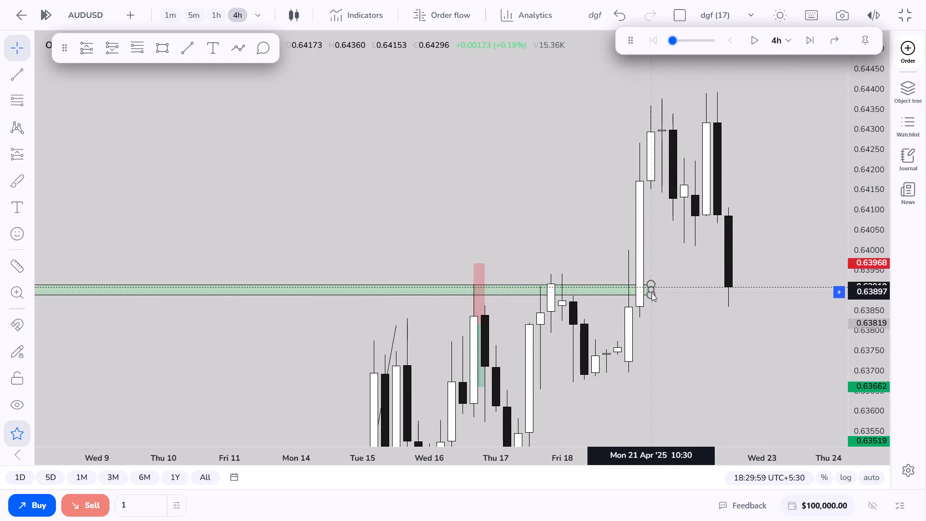
click(168, 55)
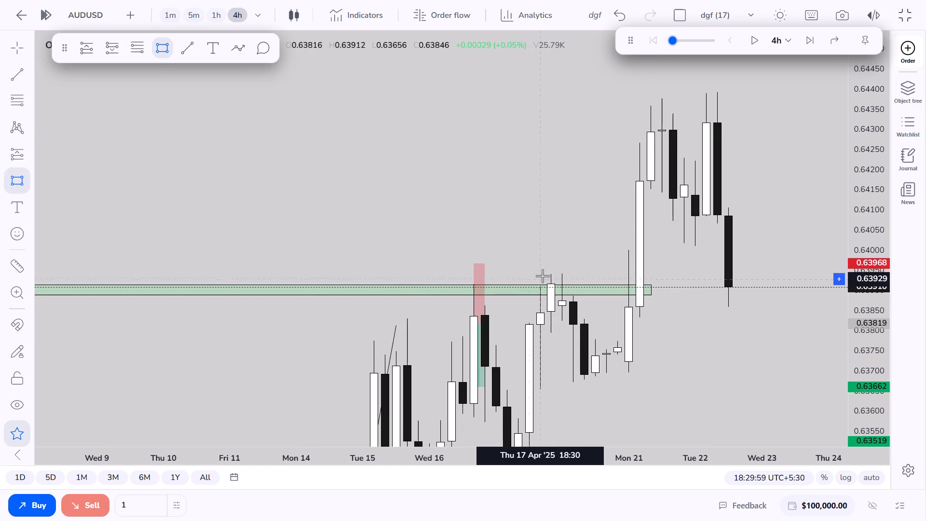
click(543, 274)
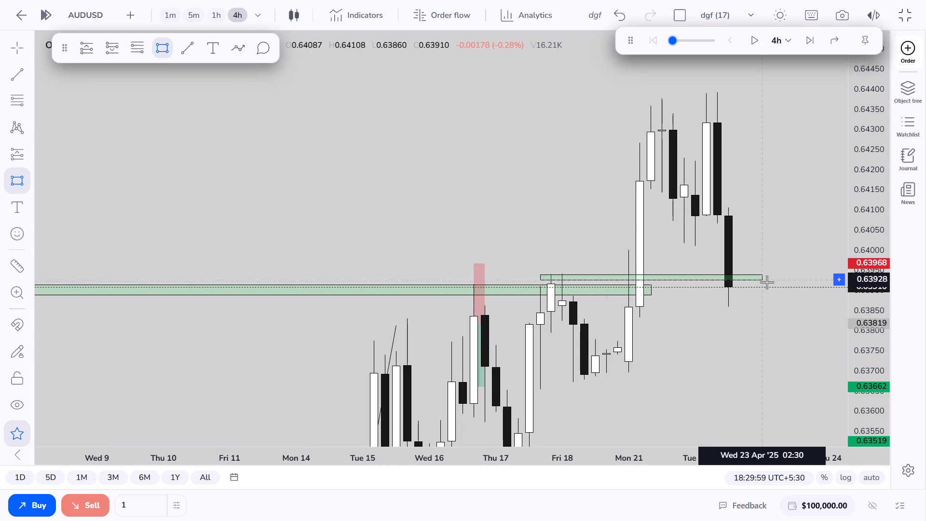
click(766, 283)
click(742, 324)
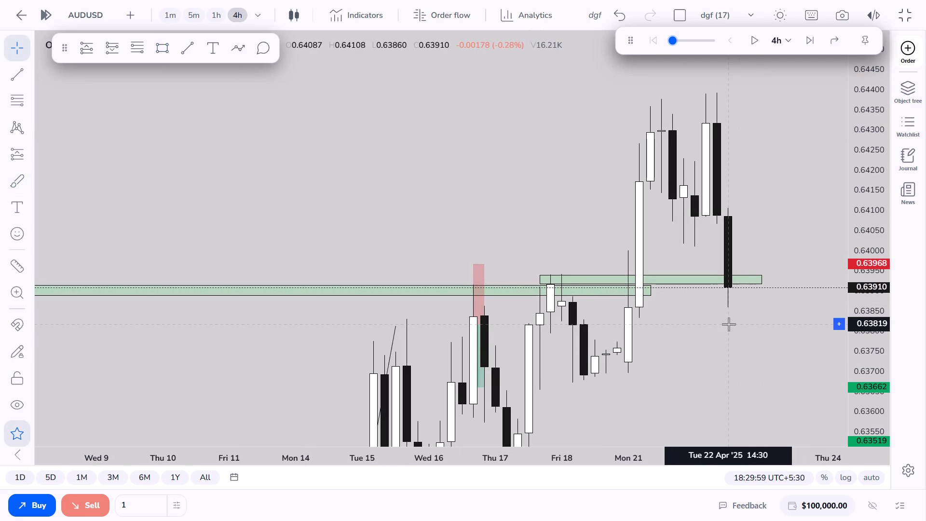
click(729, 324)
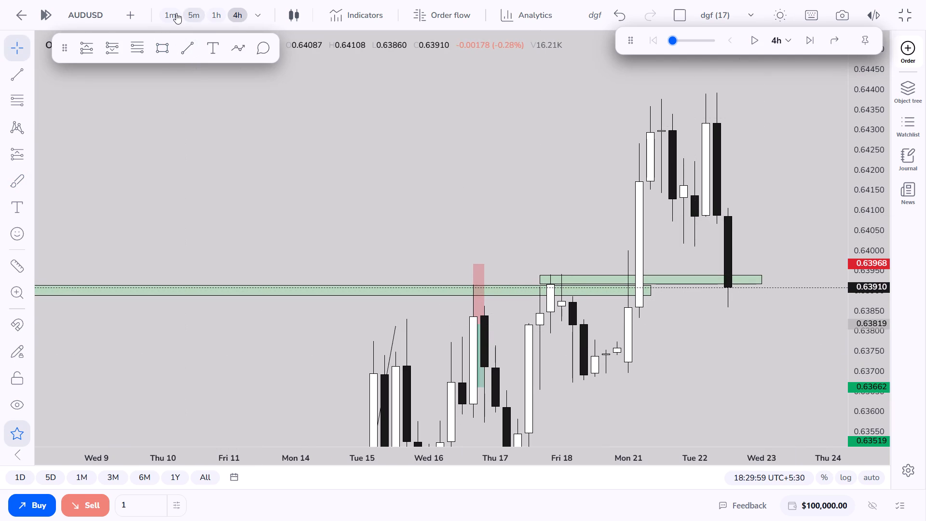
Bring up the 22 April price reaction at the new zone on the 1-minute chart, around 15:45–18:30.
click(176, 13)
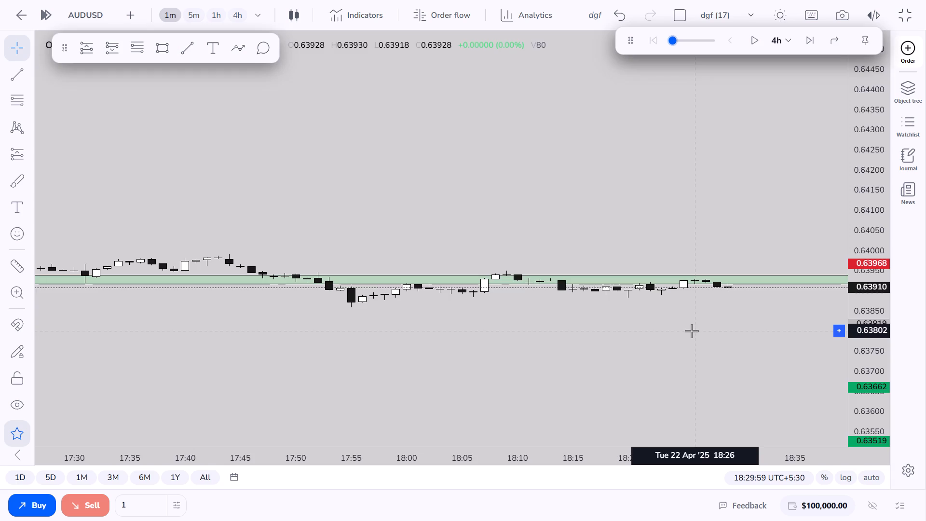
scroll(692, 331, down, 20)
scroll(692, 331, down, 2)
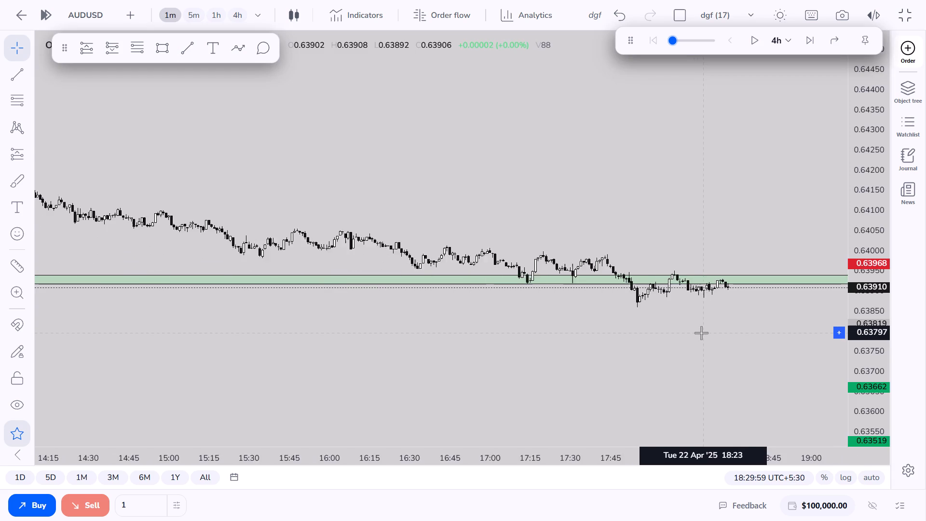
scroll(701, 333, down, 10)
drag(871, 423, 919, 160)
drag(719, 247, 765, 176)
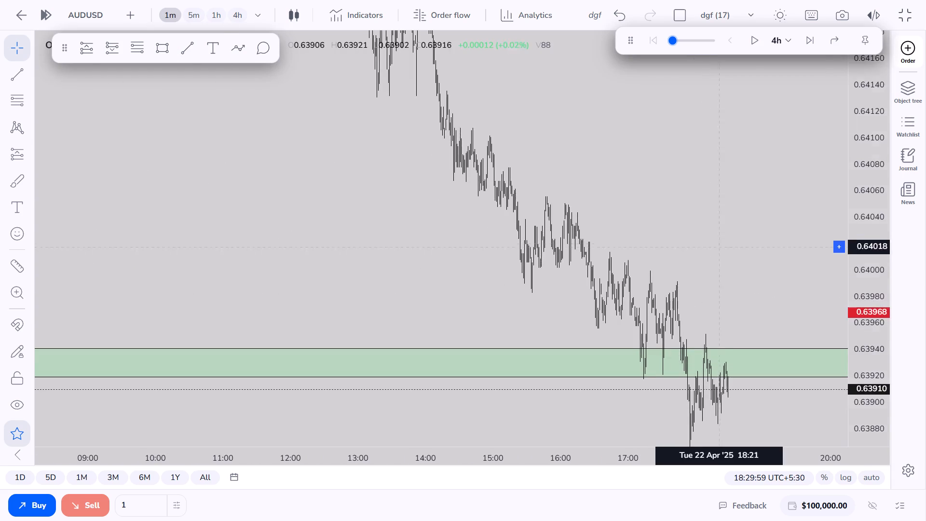
drag(765, 176, 805, 121)
scroll(678, 321, up, 18)
drag(687, 312, 626, 314)
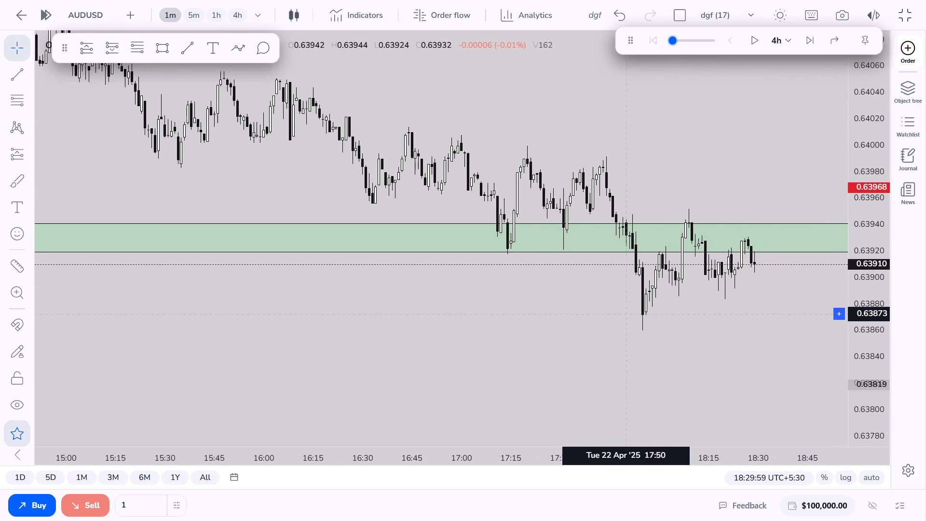
drag(626, 314, 626, 314)
scroll(704, 321, up, 1)
drag(695, 321, 616, 302)
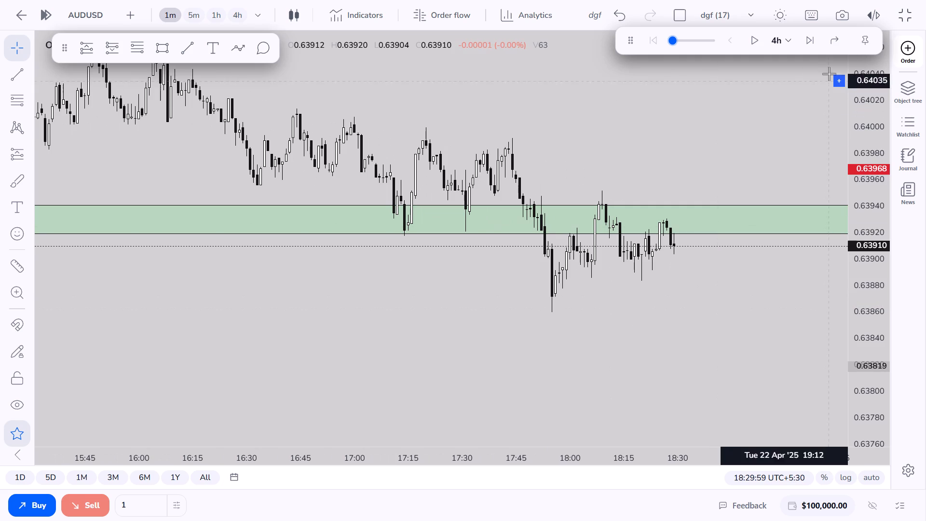
Set the replay interval to 15 minutes and replay forward to about 19:30 on 22 April.
click(795, 40)
click(790, 40)
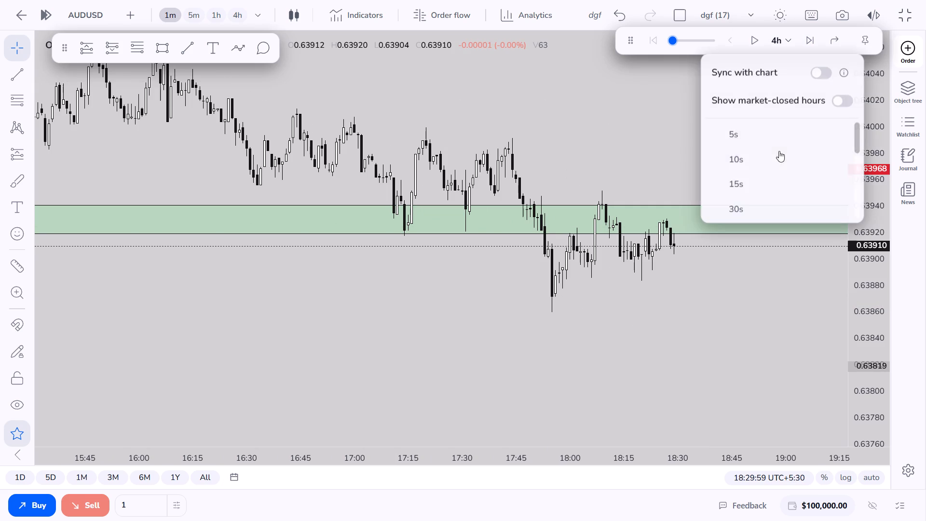
scroll(779, 167, down, 2)
click(767, 211)
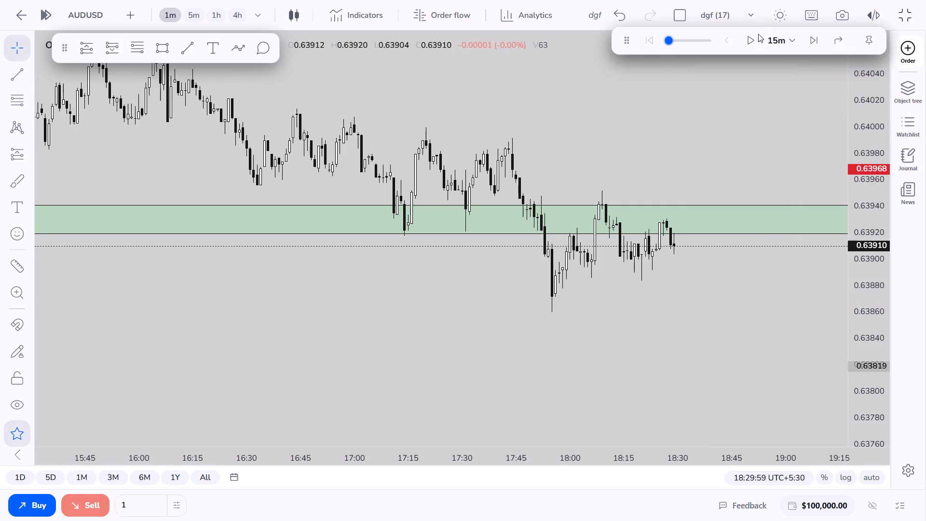
click(755, 34)
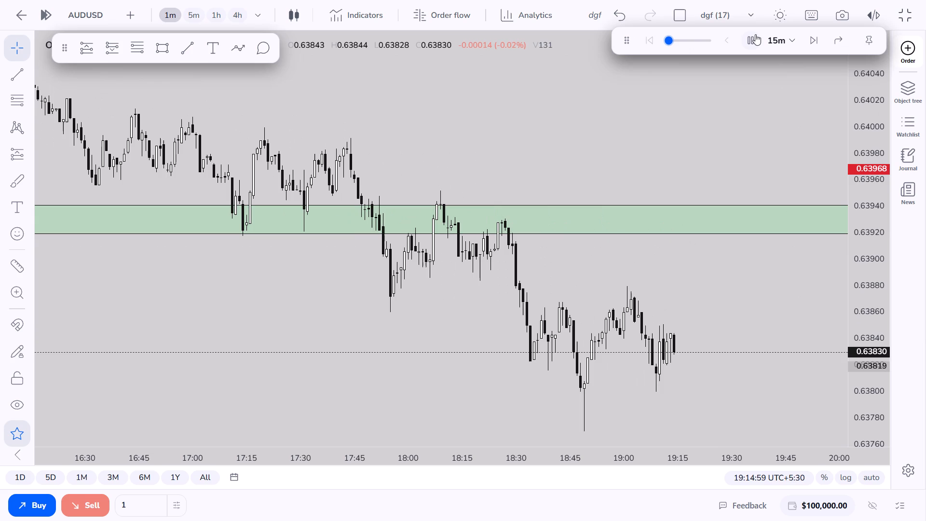
click(749, 47)
Place a long position at 0.63838 from about 19:10 on 22 April, with the stop at 0.63758 and the target at 0.63918.
drag(710, 335, 728, 237)
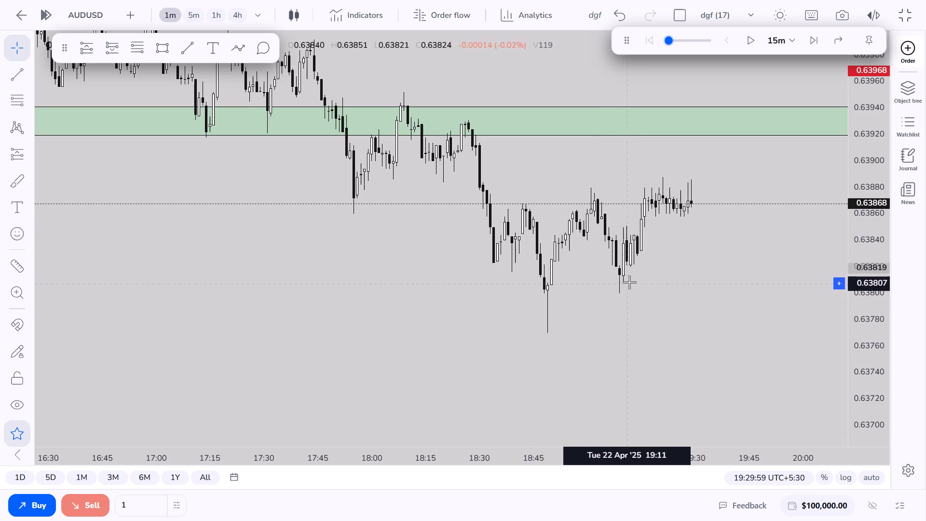
click(85, 48)
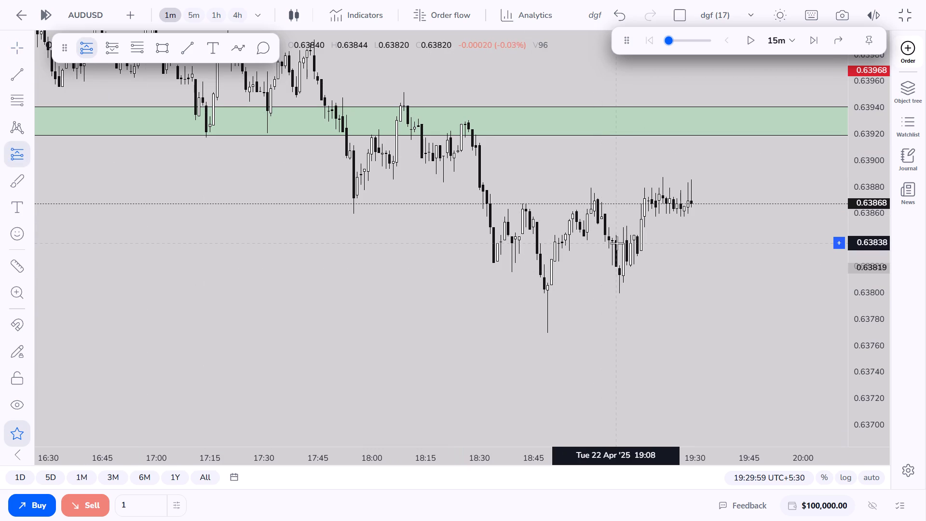
click(623, 243)
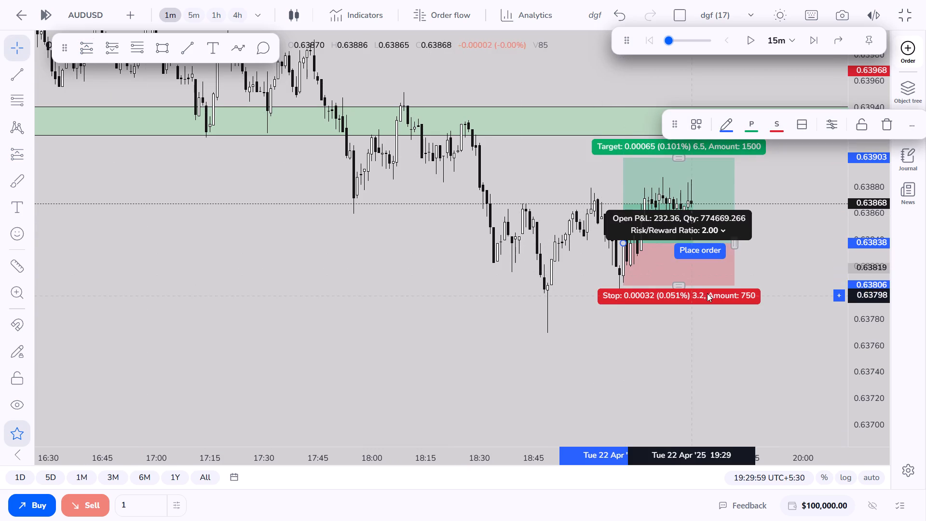
drag(680, 287, 678, 351)
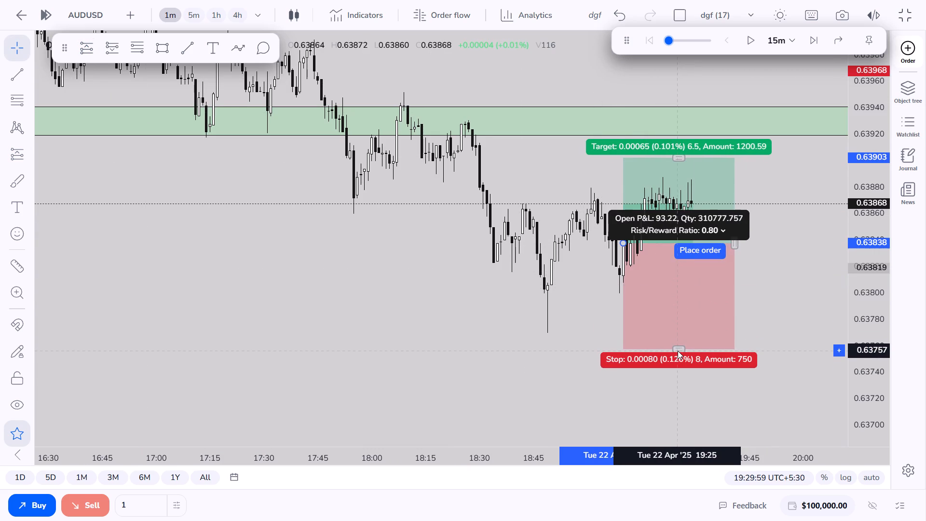
drag(678, 351, 678, 350)
drag(676, 154, 679, 131)
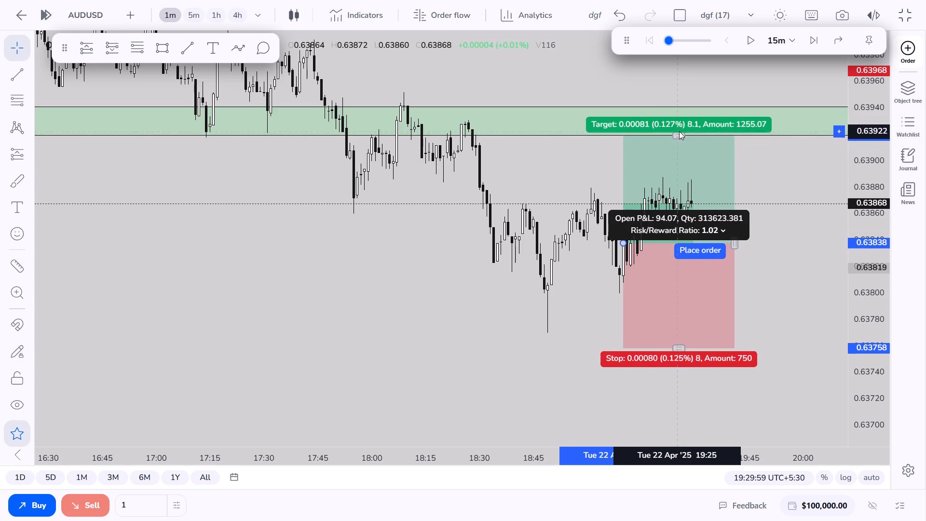
drag(679, 131, 683, 133)
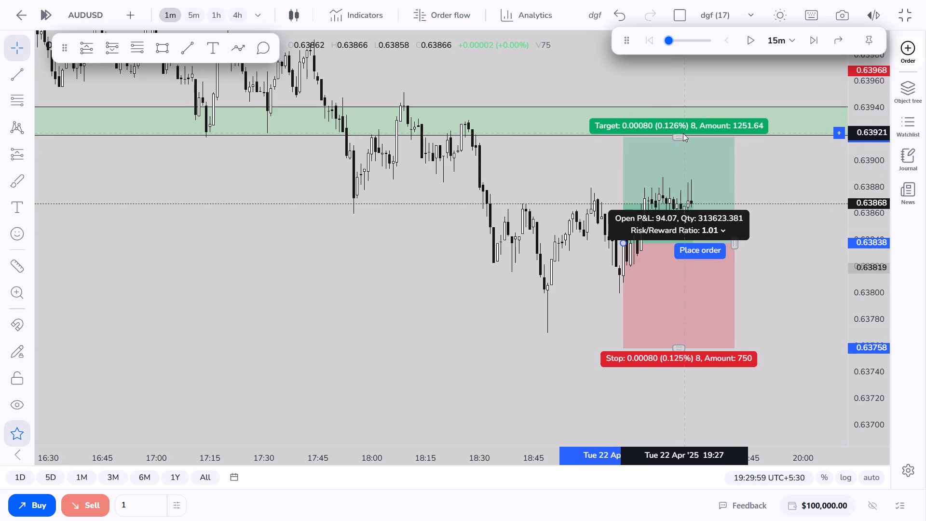
drag(683, 133, 683, 134)
Advance the replay four 15-minute steps to about 20:30 on 22 April to play out the long trade.
drag(589, 169, 520, 170)
click(816, 38)
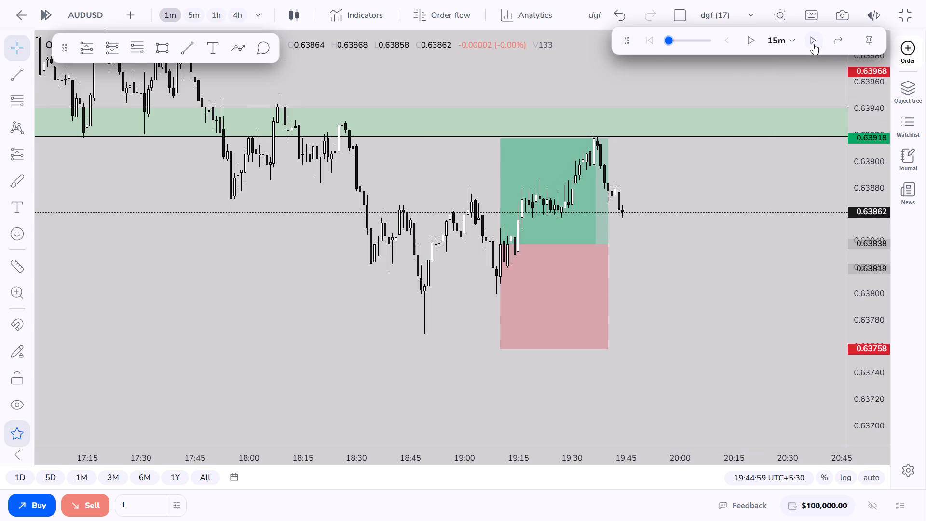
click(813, 44)
click(813, 44)
click(813, 44)
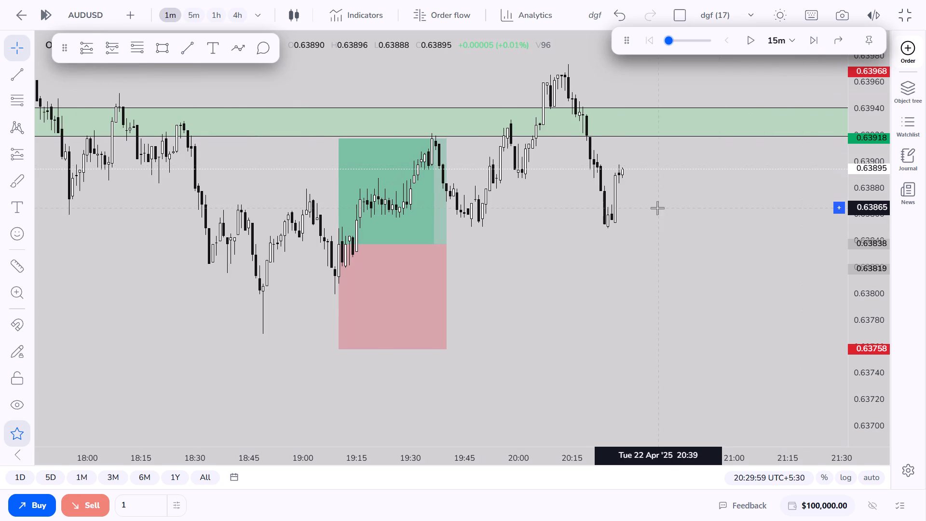
Show the recent swings and zones on the 1-hour chart and set the replay interval back to 4 hours.
scroll(660, 209, down, 4)
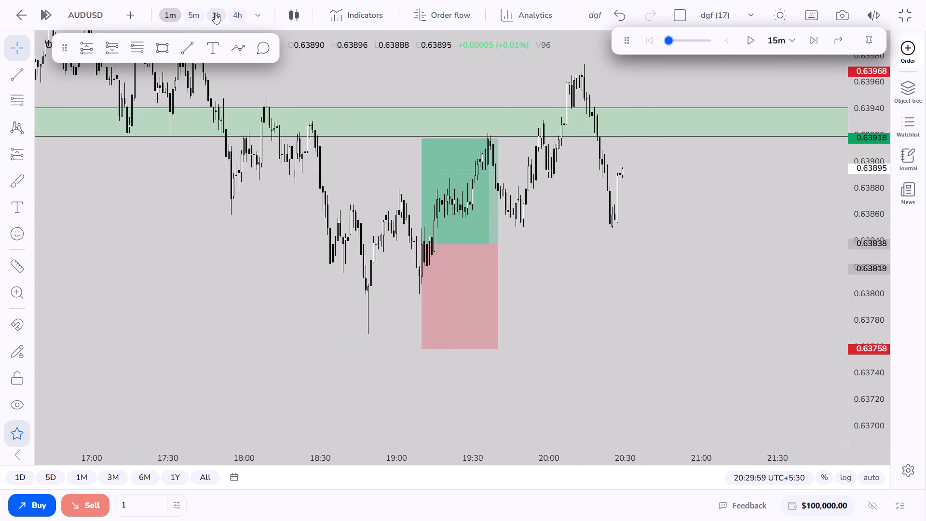
click(215, 13)
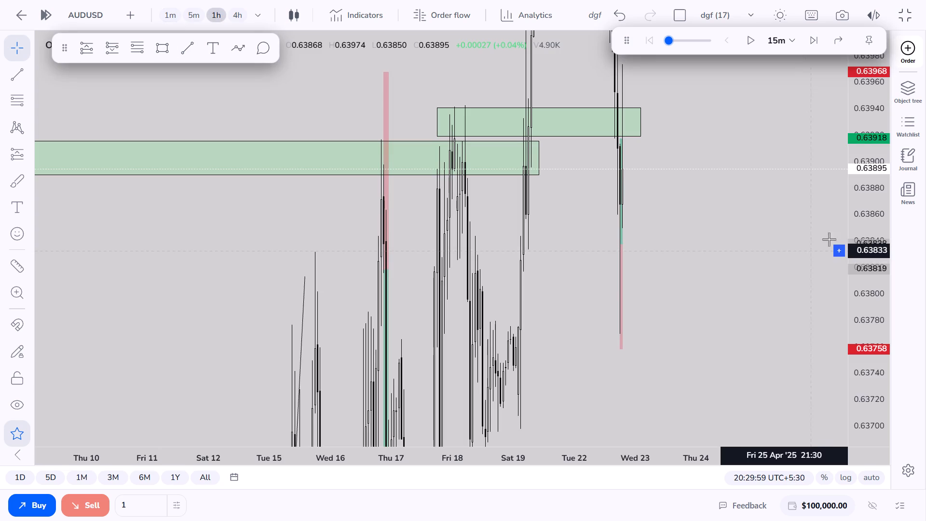
drag(878, 167, 882, 369)
scroll(725, 307, up, 4)
drag(697, 270, 773, 363)
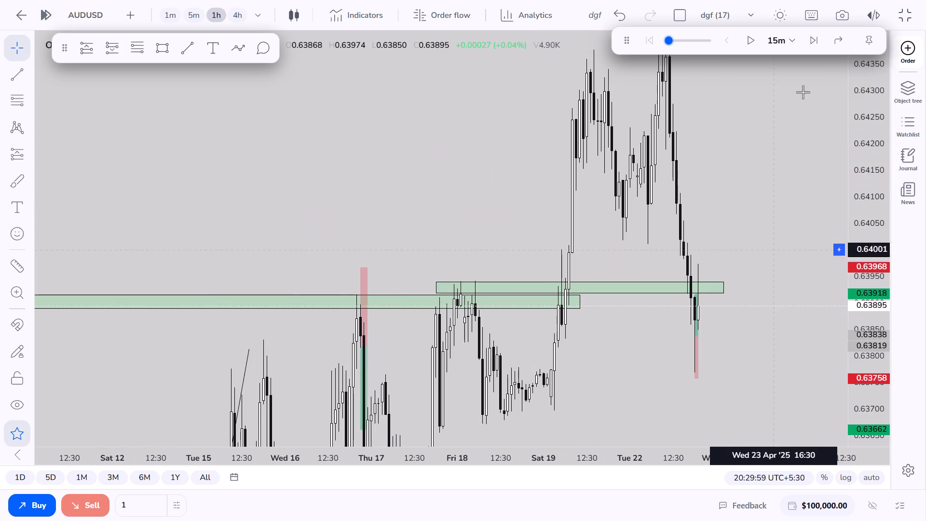
click(795, 41)
scroll(787, 177, down, 1)
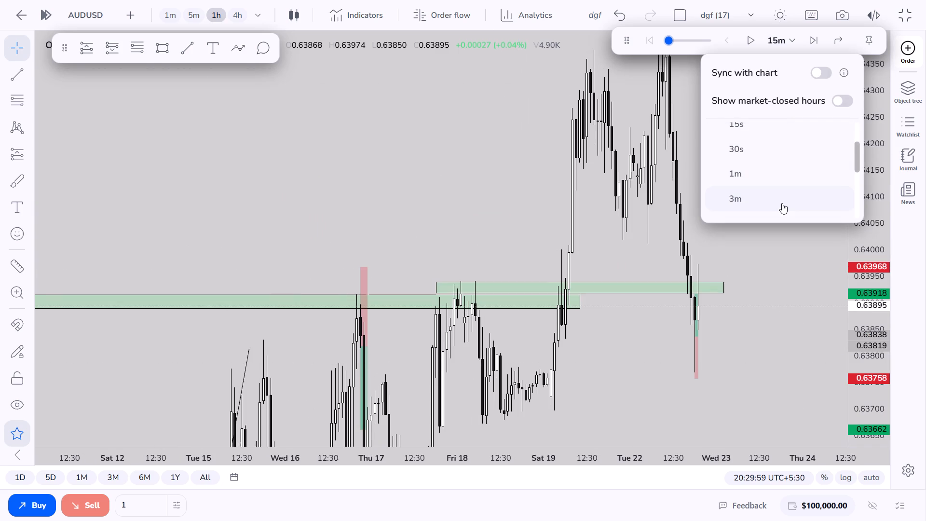
scroll(782, 203, down, 3)
click(782, 199)
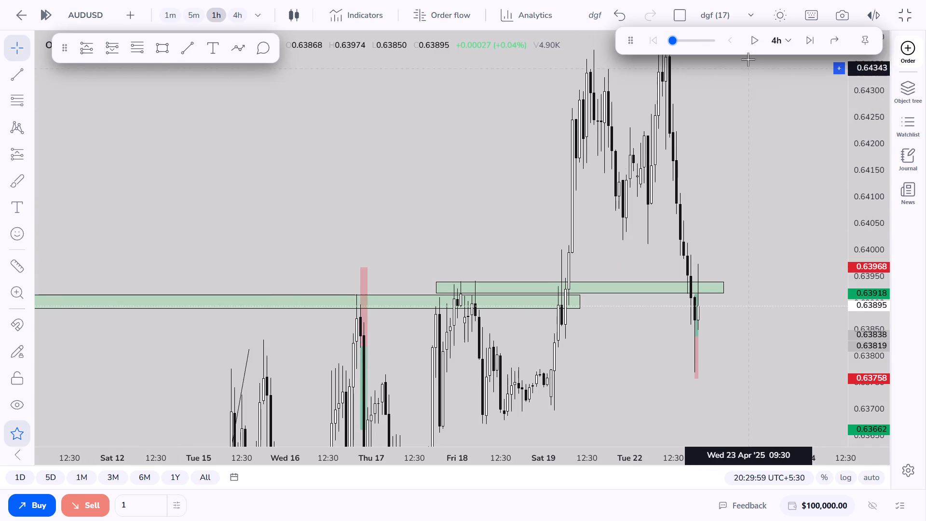
Replay forward to about 18:30 on 23 April, switching to the 4-hour chart with the April swings in view.
click(752, 40)
drag(768, 152, 766, 171)
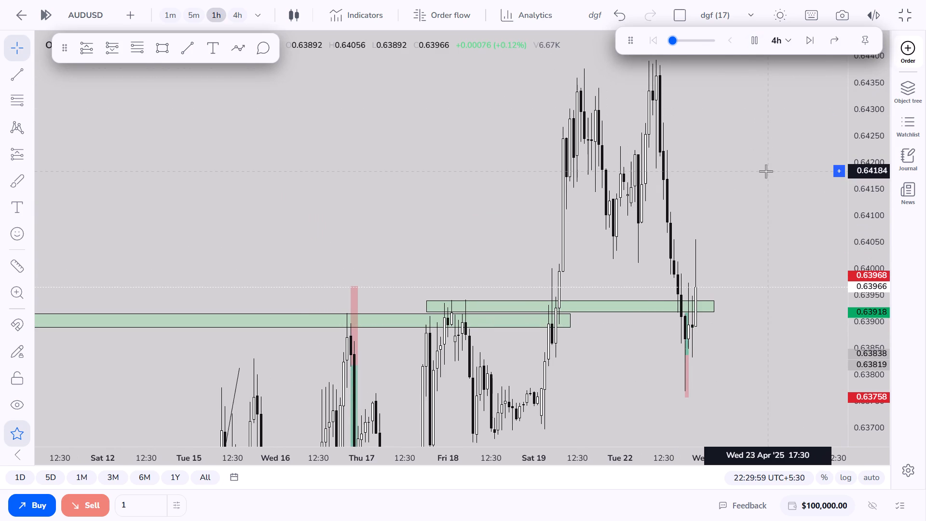
click(238, 15)
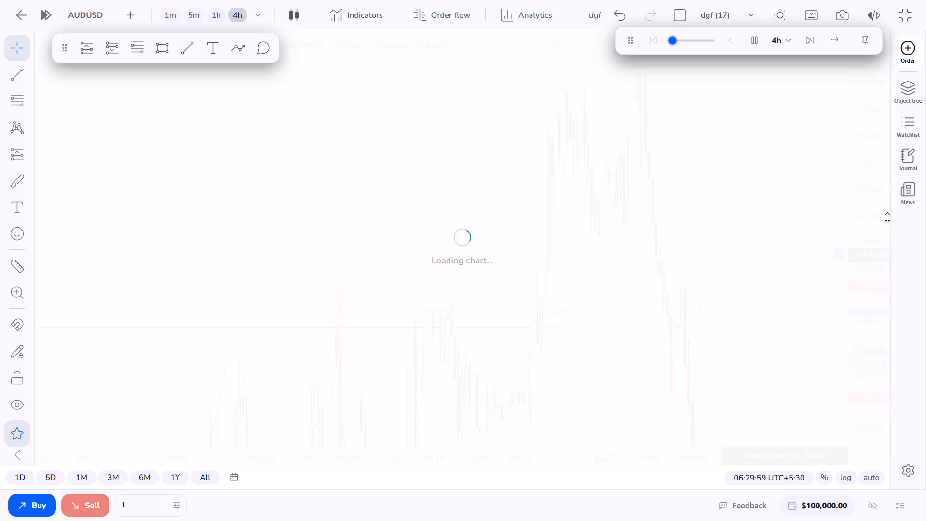
drag(872, 151, 889, 366)
scroll(794, 353, up, 3)
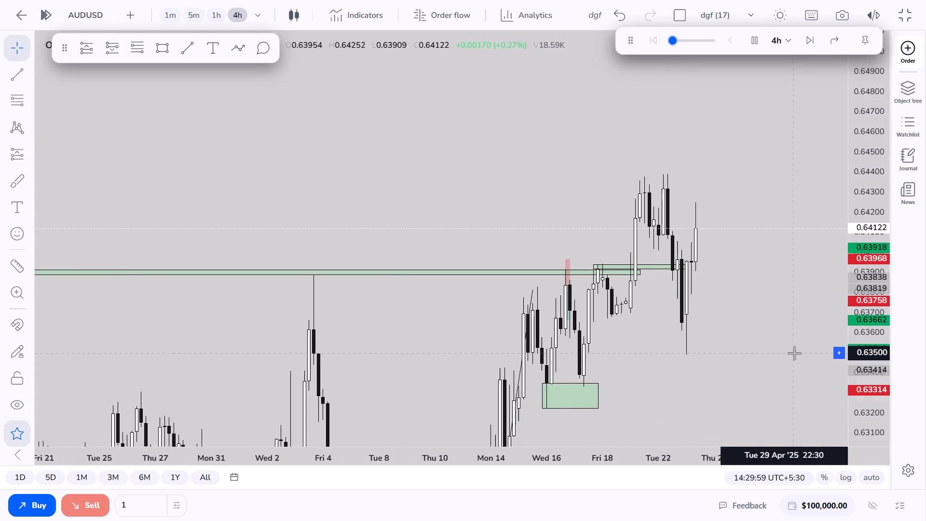
click(753, 47)
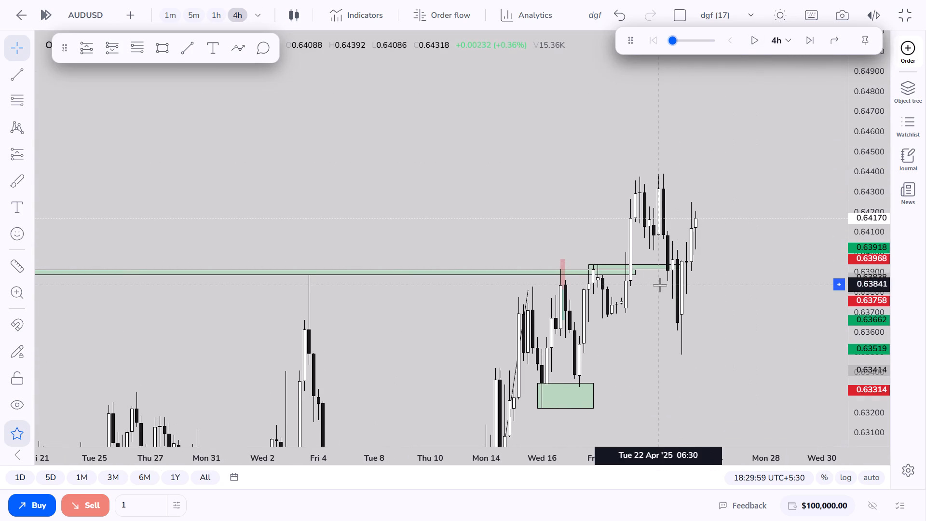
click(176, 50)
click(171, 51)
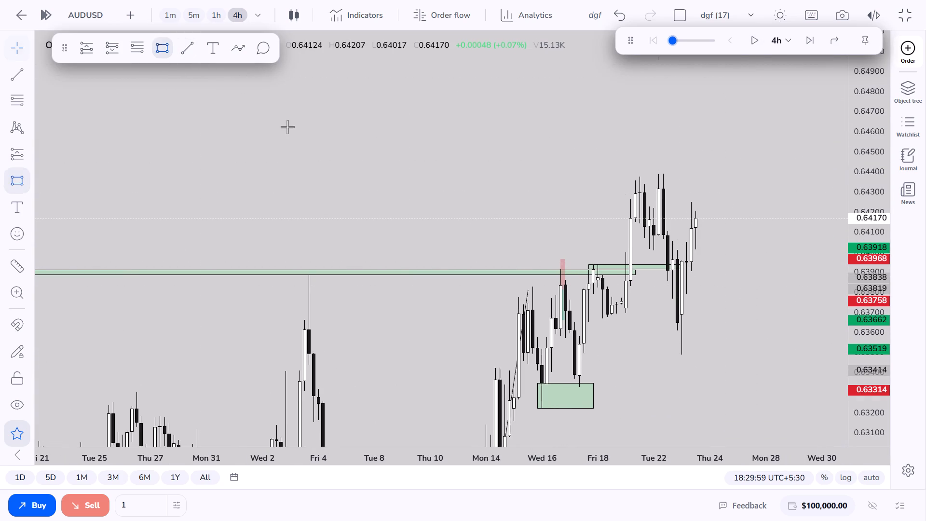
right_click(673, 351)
Replay the 4-hour candles forward to about 18:30 on 24 April.
click(752, 43)
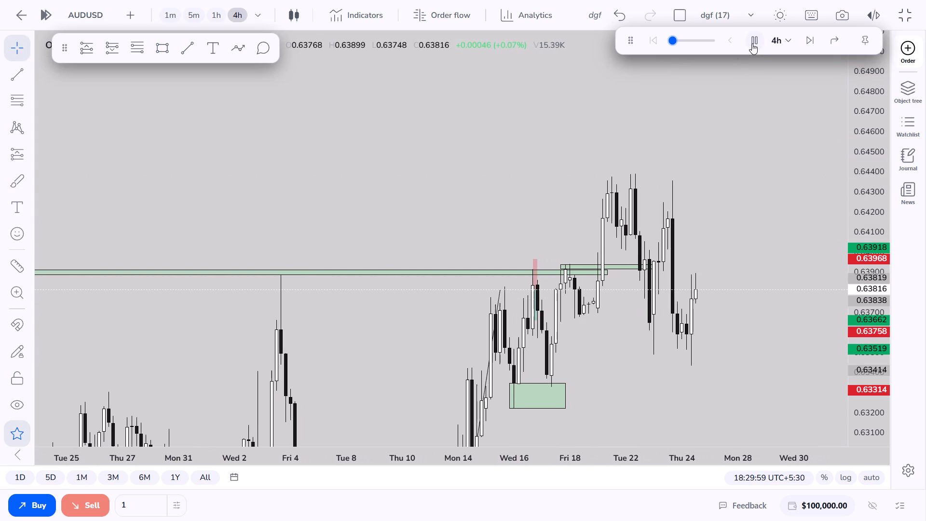
click(752, 43)
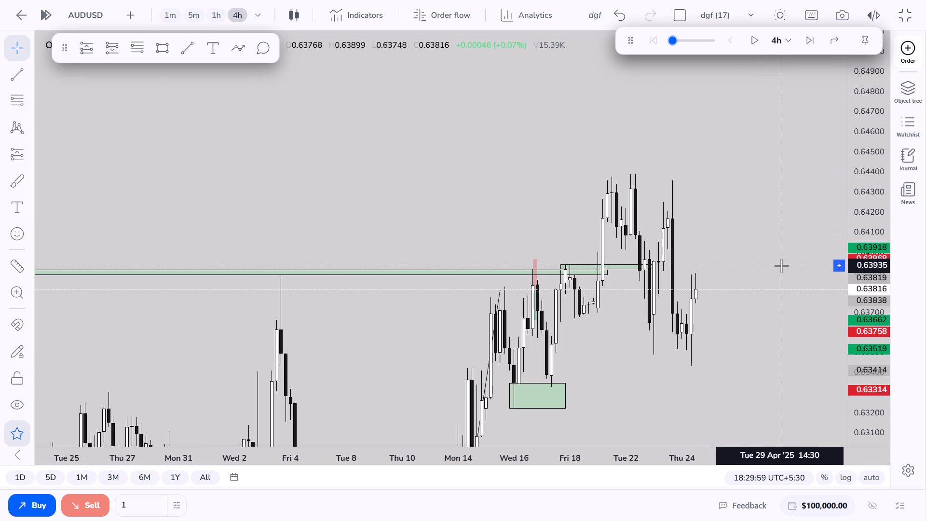
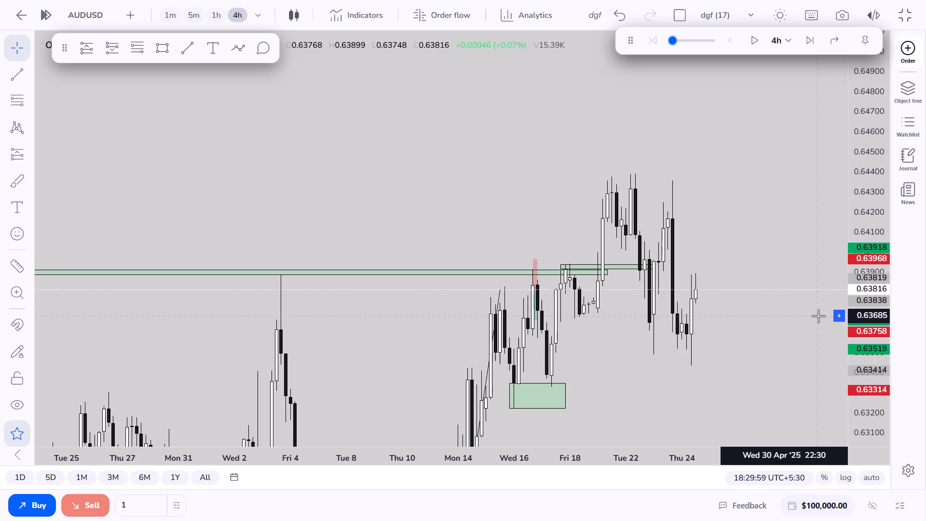
Play the 4-hour AUD/USD replay forward continuously from 24 April to about 23:59 on 30 April.
scroll(738, 339, up, 2)
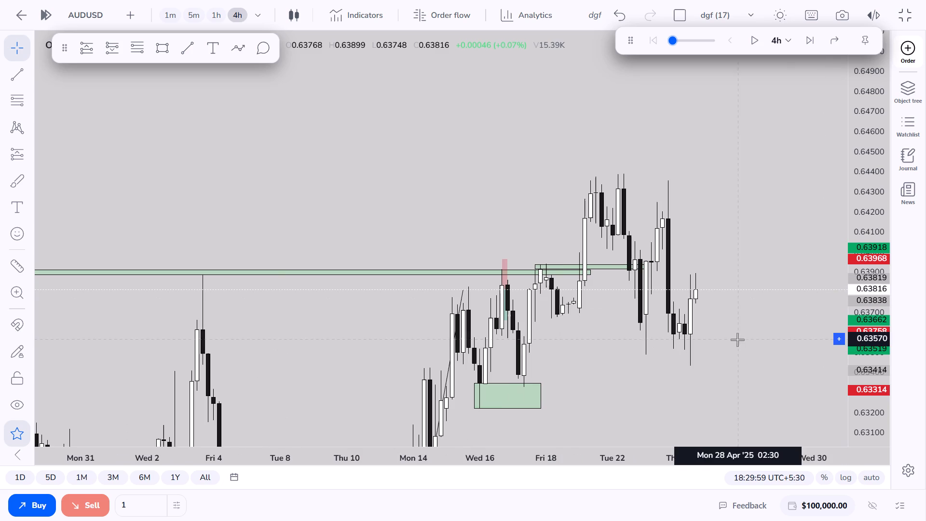
click(746, 38)
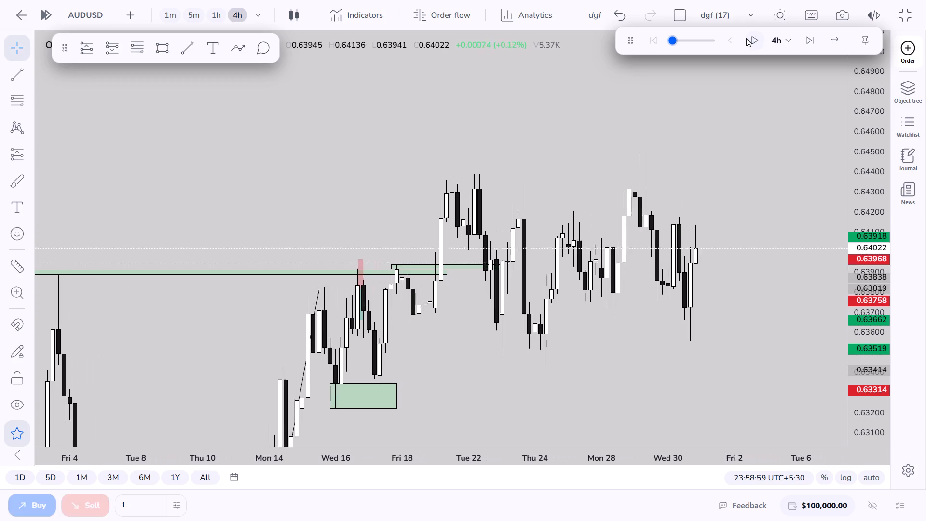
click(657, 224)
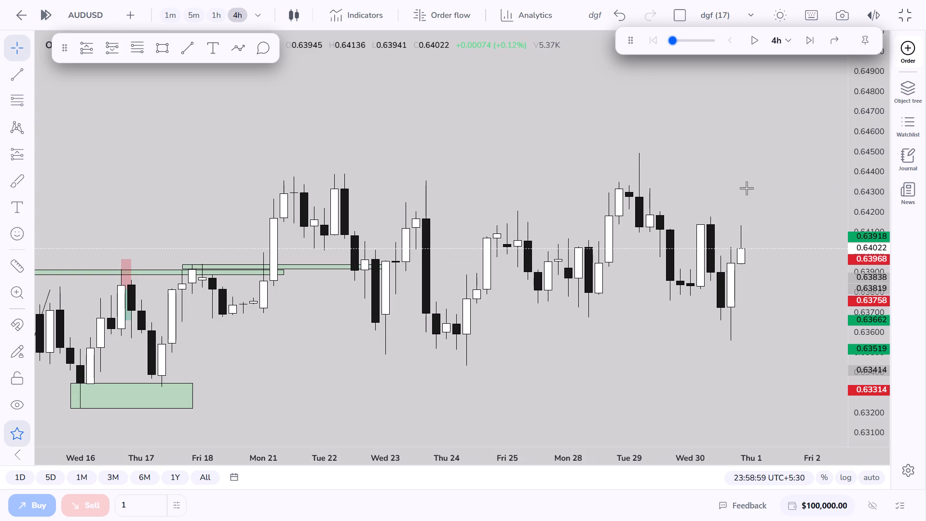
scroll(741, 188, down, 2)
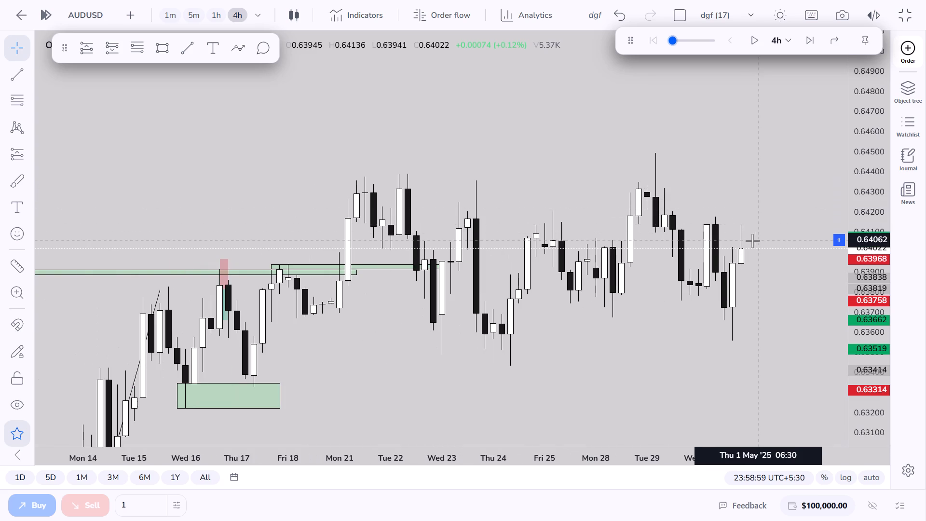
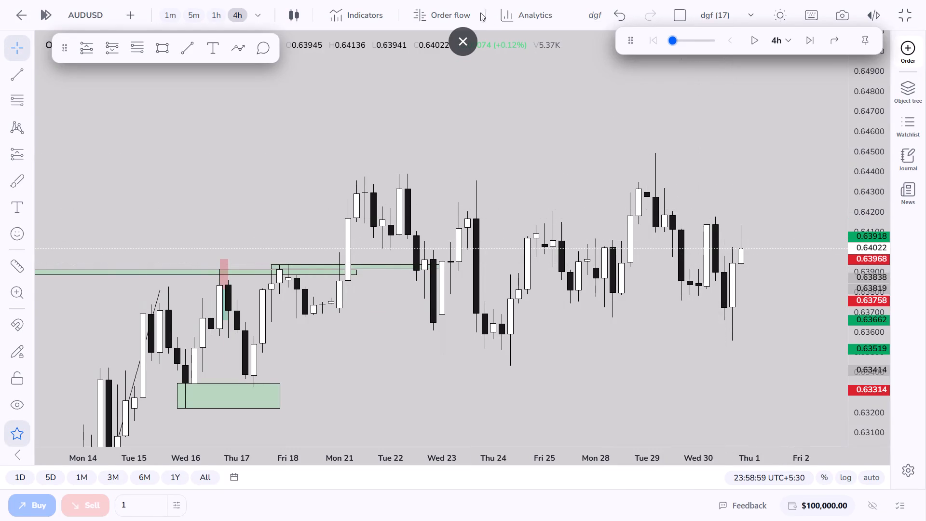
Exit the full-screen view of the replay chart.
click(470, 40)
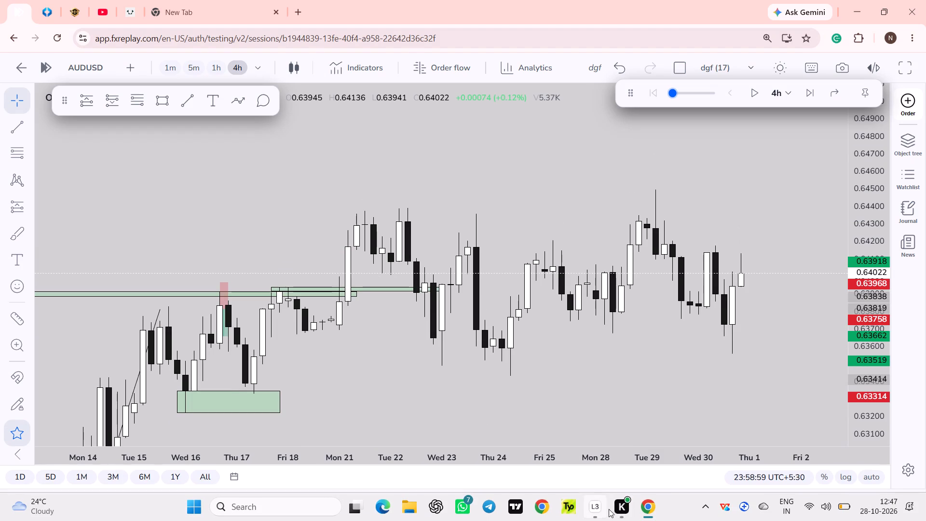
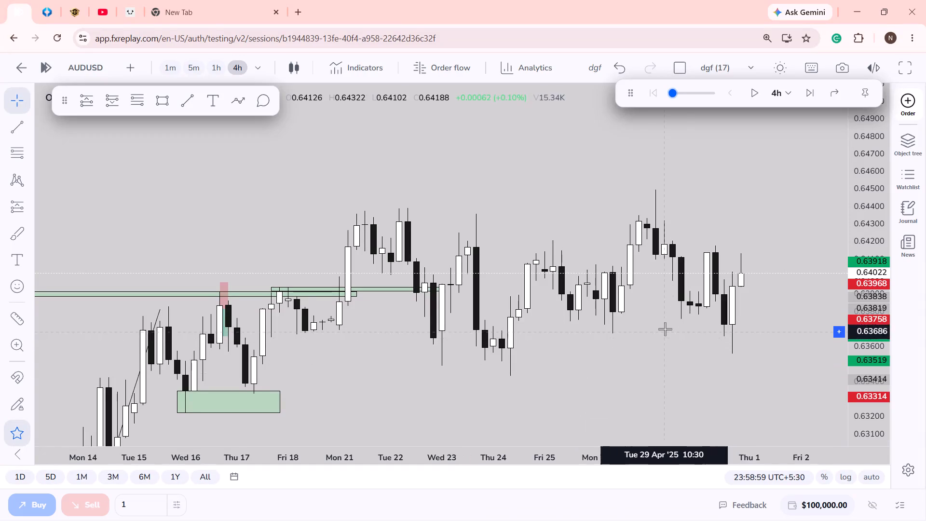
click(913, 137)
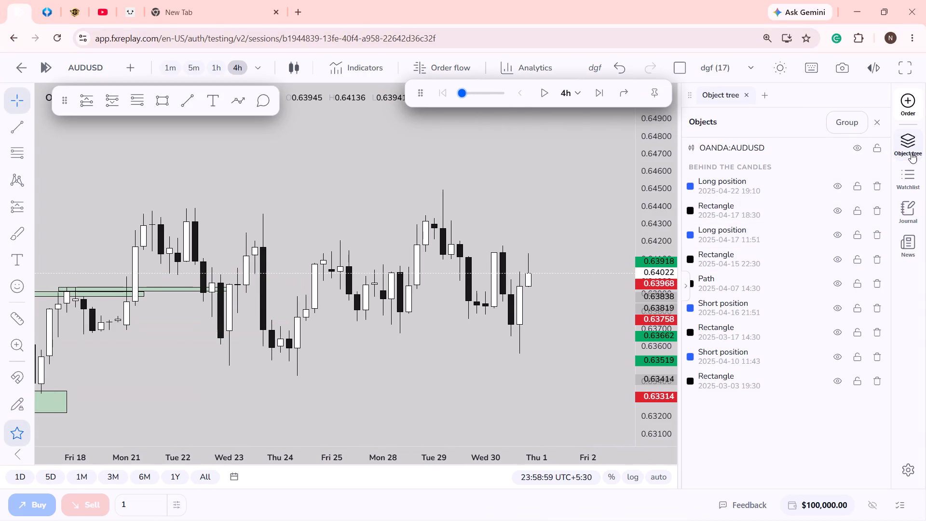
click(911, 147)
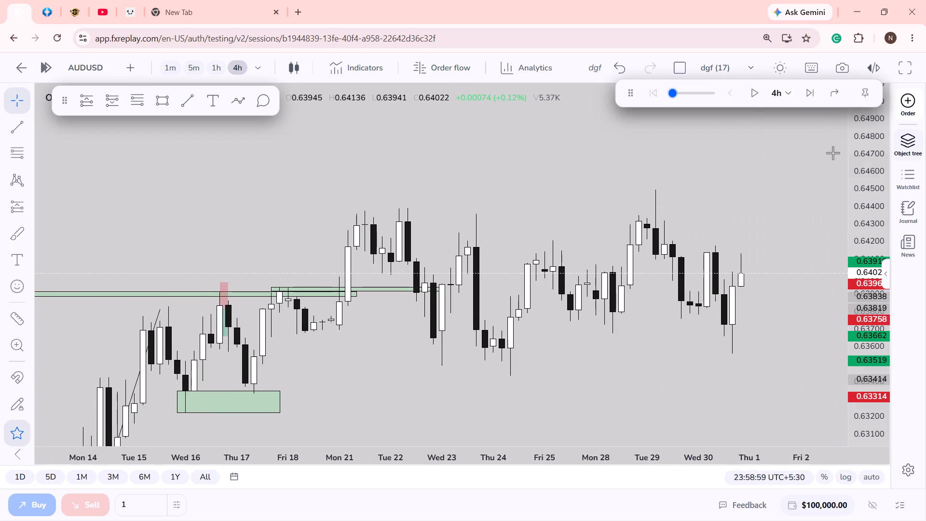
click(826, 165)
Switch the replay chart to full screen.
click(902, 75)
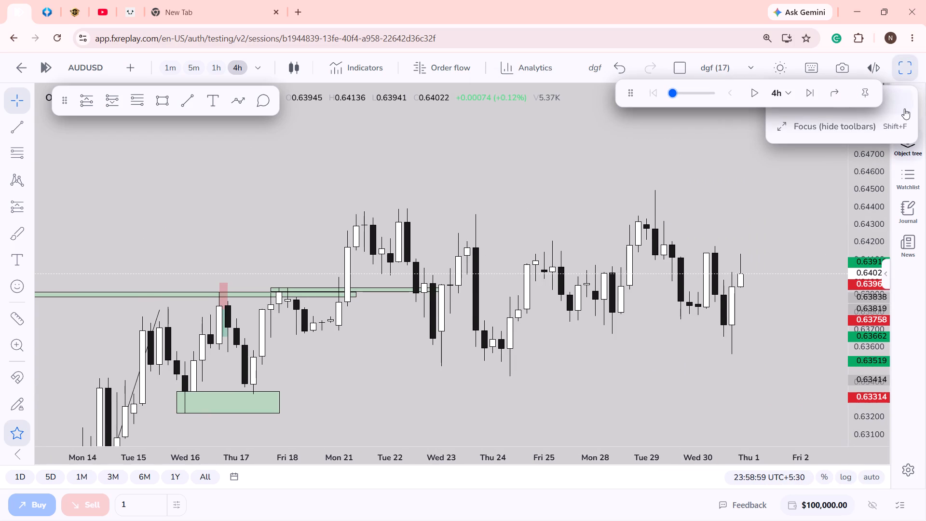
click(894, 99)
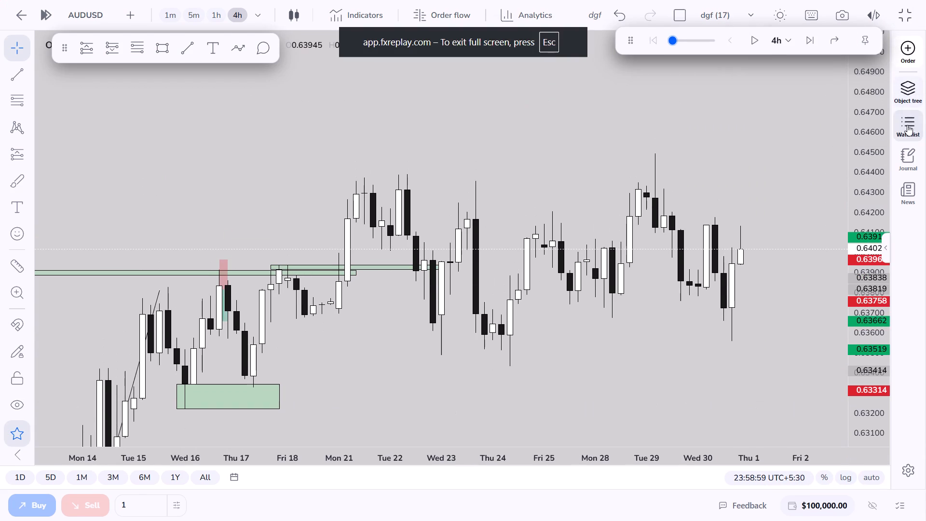
Review the list of drawings on the AUD/USD chart in the object tree.
click(915, 92)
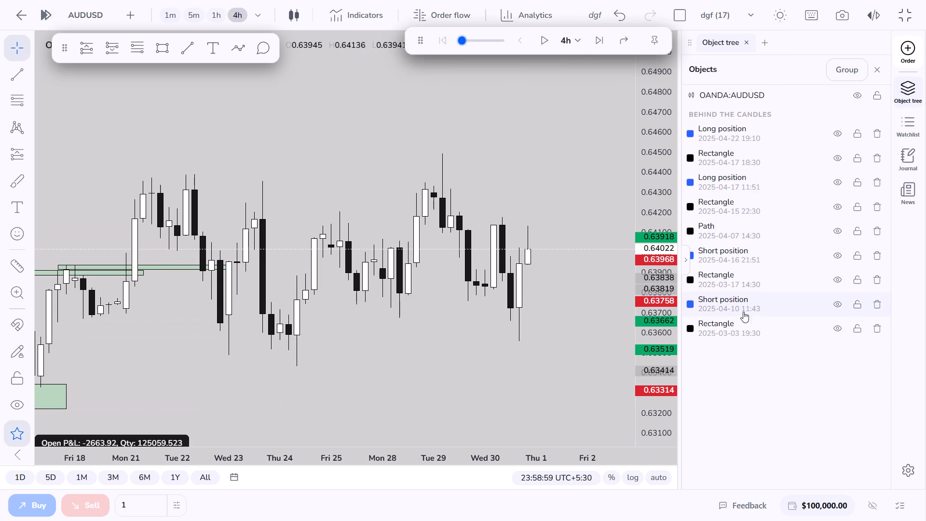
click(480, 306)
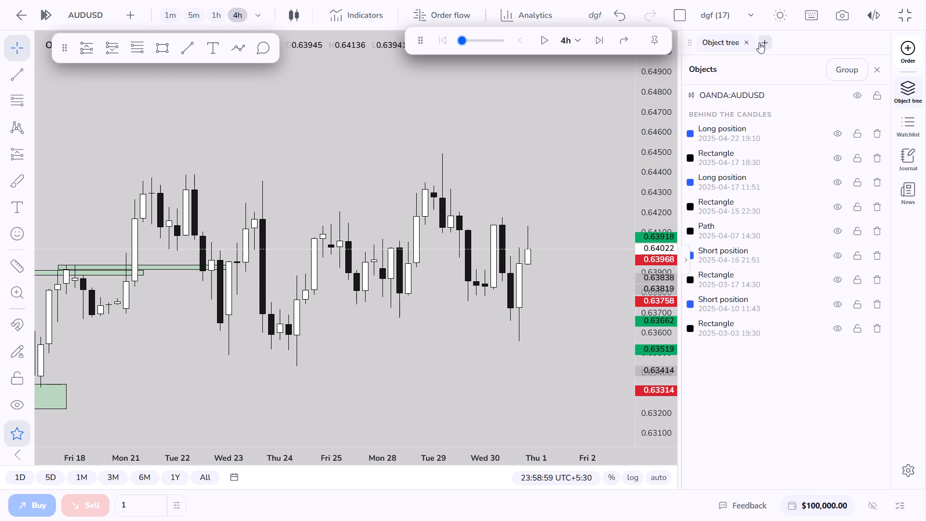
click(546, 189)
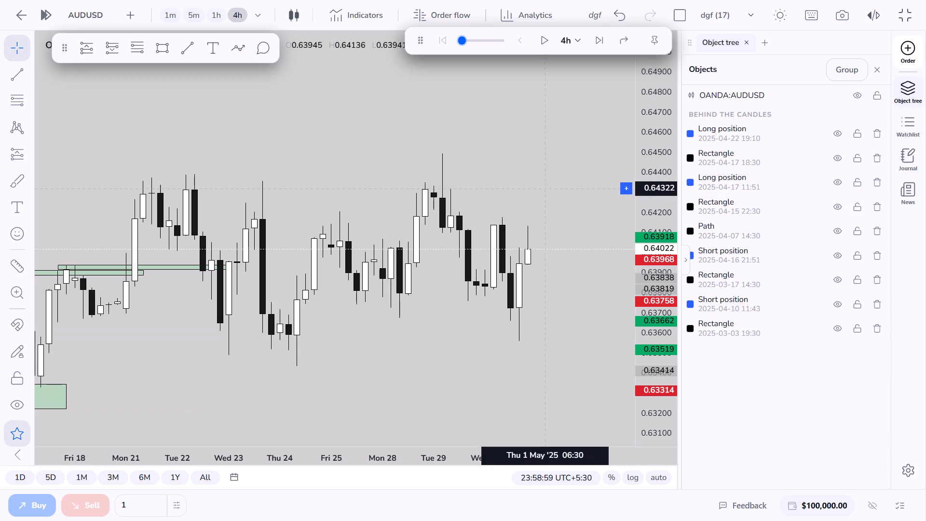
Turn on focus mode to hide the chart's toolbars, and close the object tree.
click(917, 12)
click(913, 12)
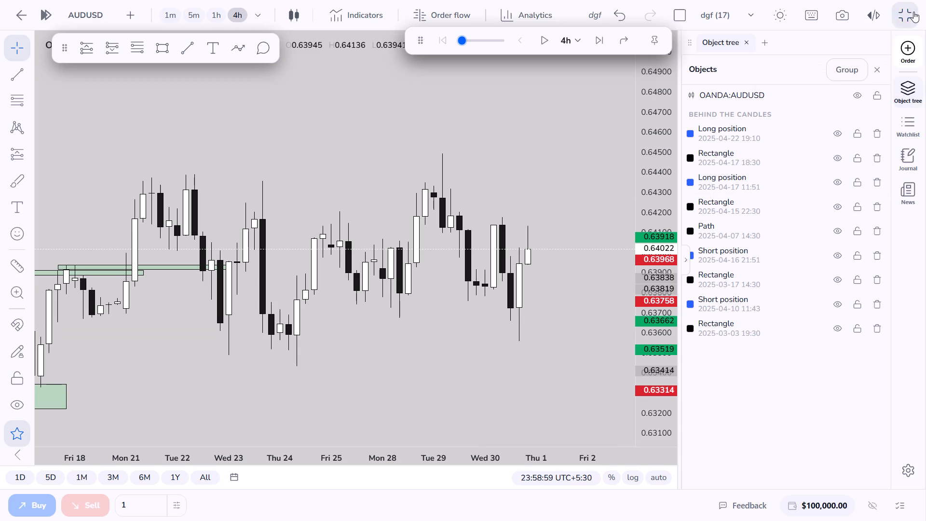
click(913, 12)
click(886, 72)
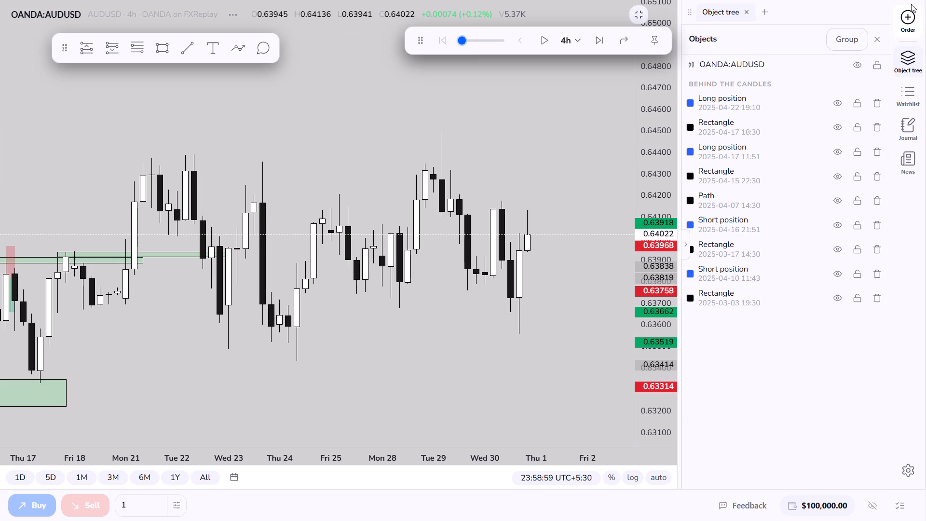
click(880, 40)
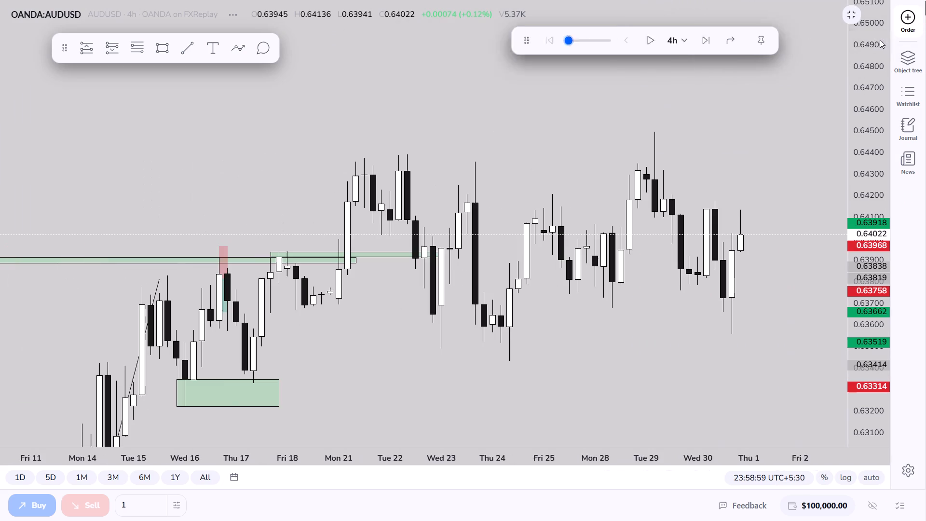
Examine the replayed AUD/USD price history with its marked zones and trades on a wider time and price range.
scroll(738, 195, down, 5)
scroll(753, 268, down, 4)
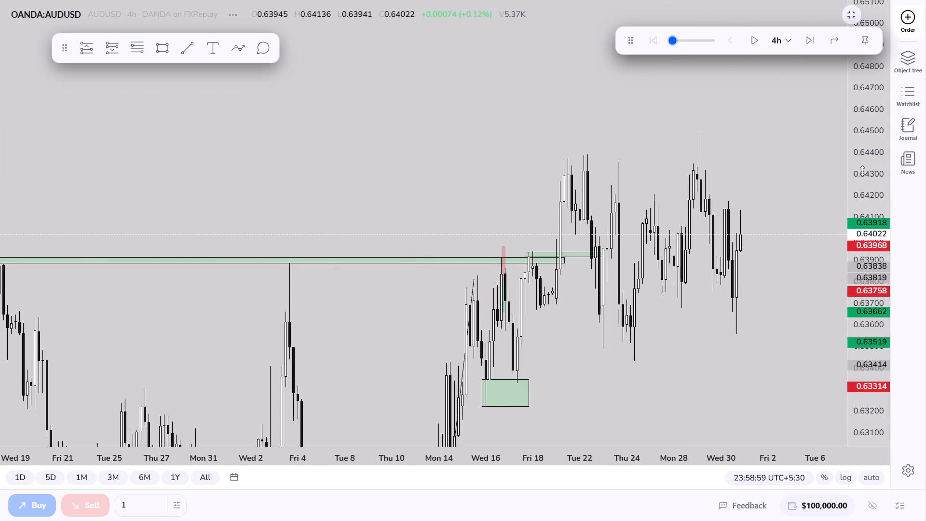
drag(867, 160, 852, 274)
scroll(689, 291, down, 10)
drag(725, 314, 768, 195)
drag(768, 199, 770, 260)
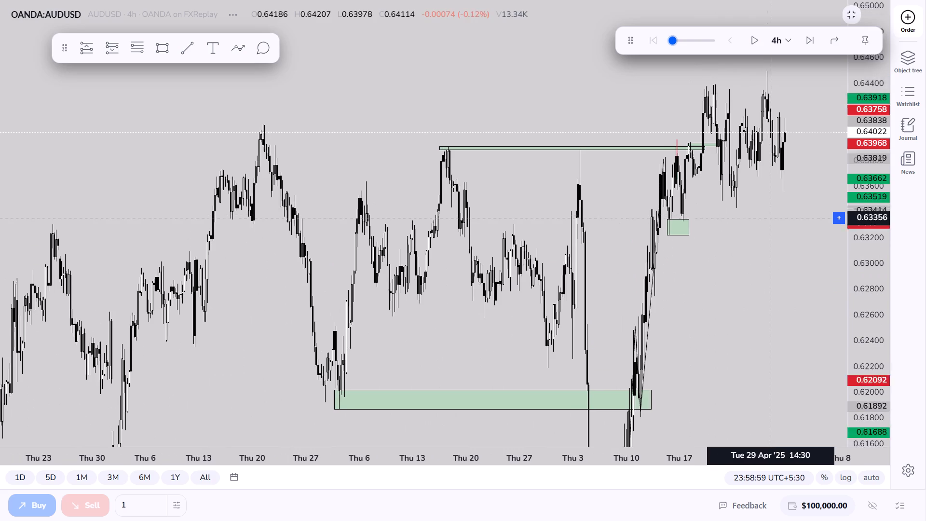
drag(770, 260, 768, 265)
drag(790, 295, 717, 311)
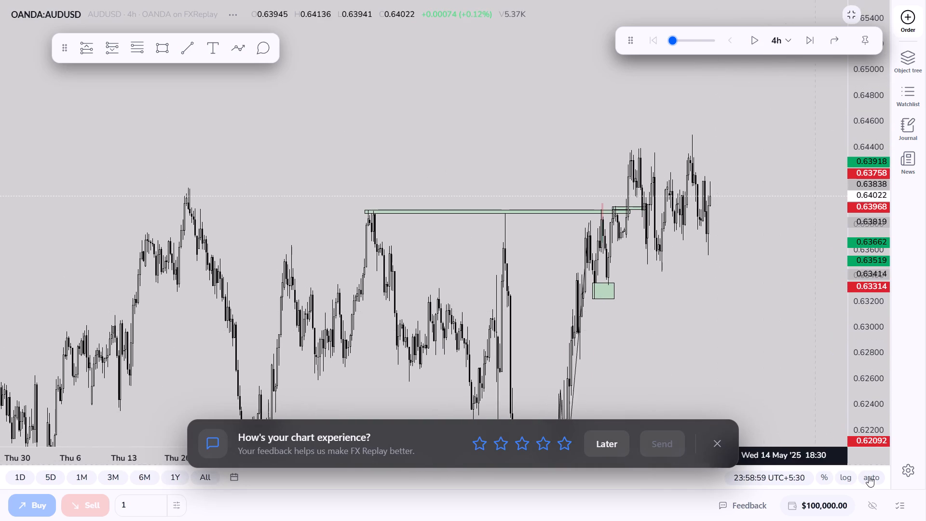
Review the session settings for session info and for balance and assets, and close them without changes.
click(906, 475)
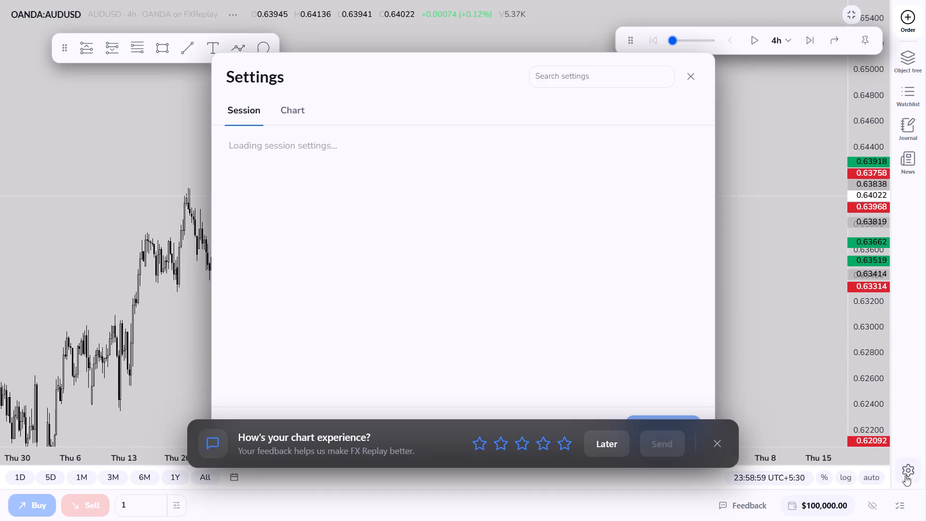
click(905, 475)
click(699, 82)
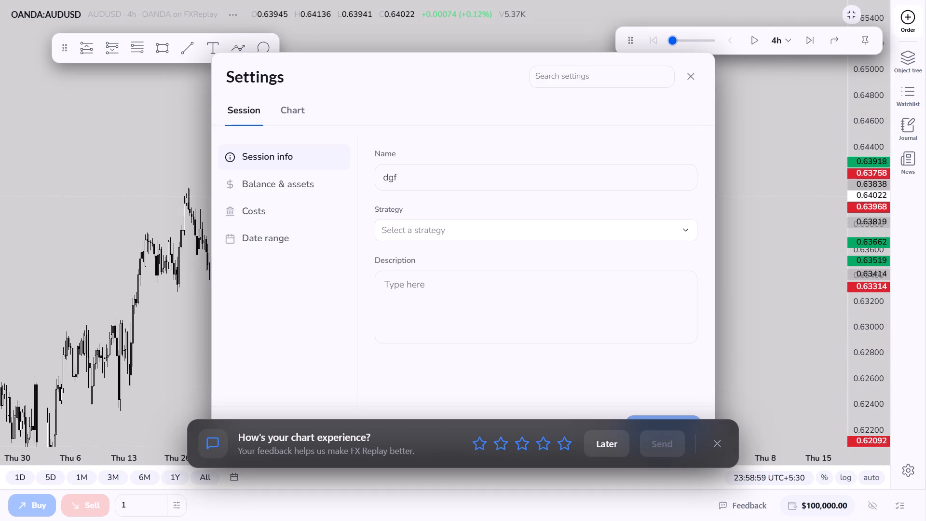
click(311, 167)
click(223, 156)
click(231, 157)
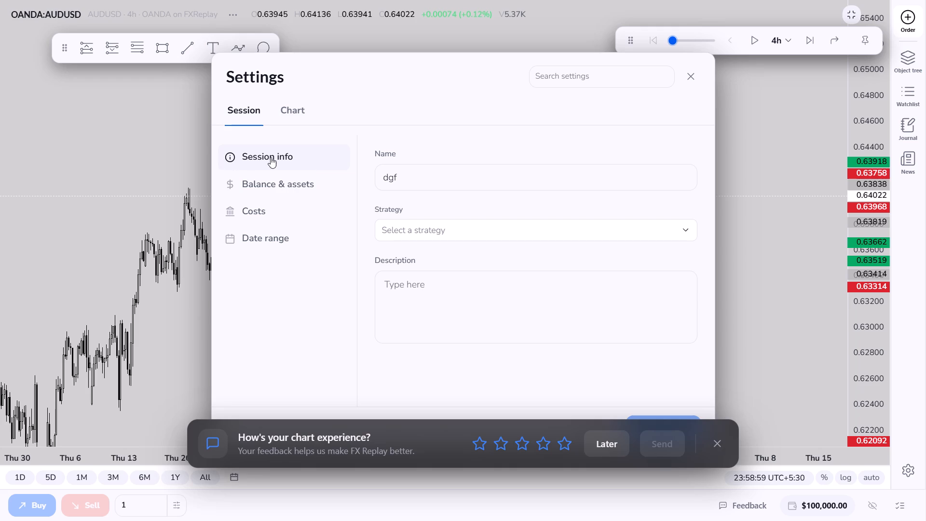
click(271, 157)
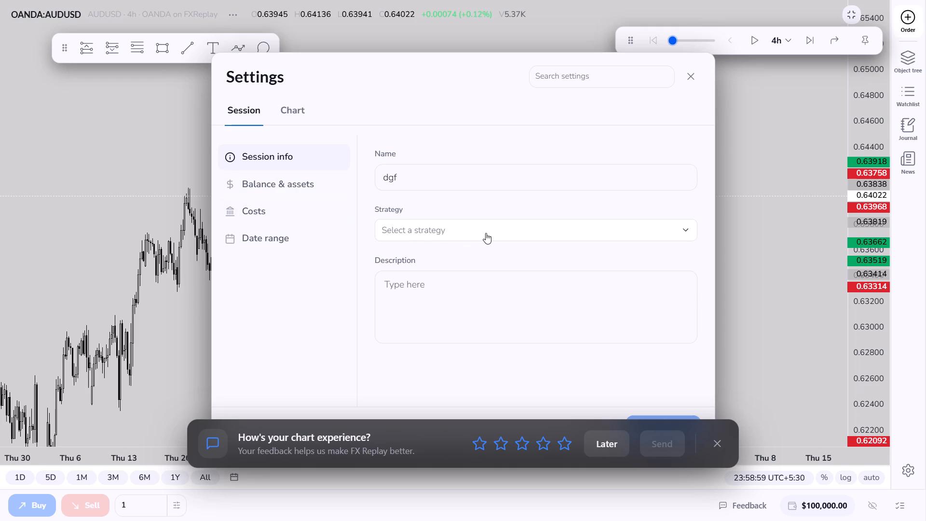
click(486, 233)
click(486, 233)
double_click(494, 178)
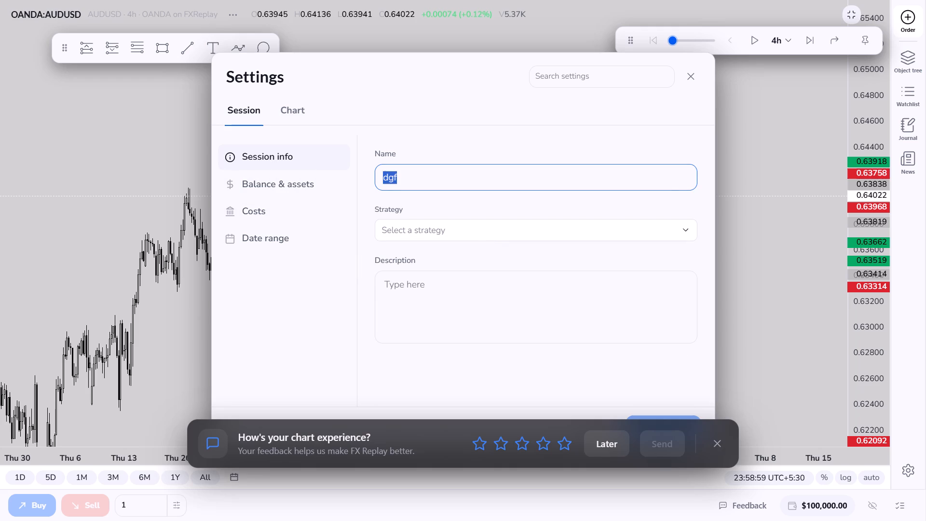
click(341, 175)
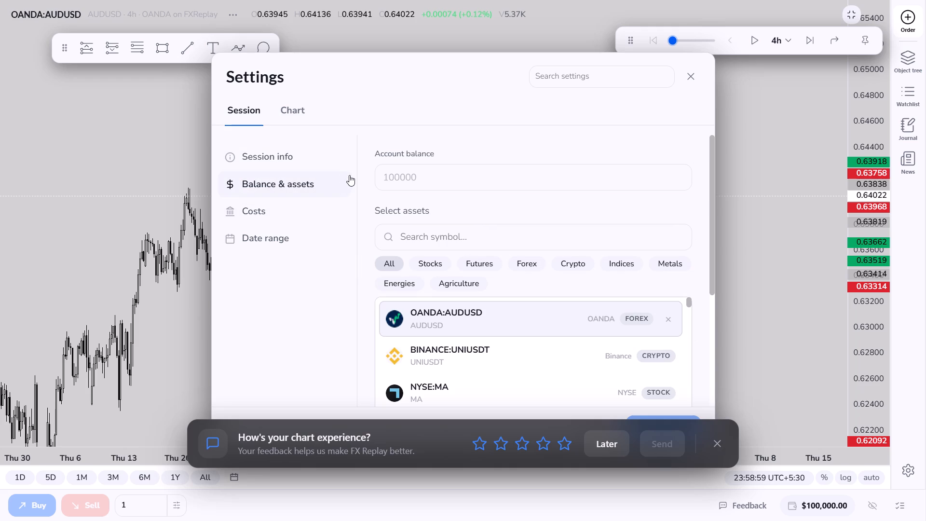
scroll(669, 351, down, 4)
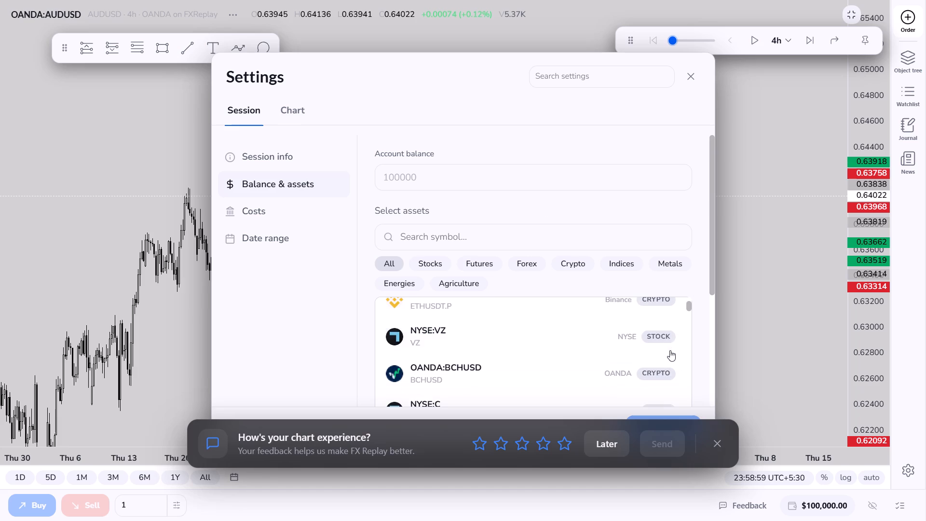
scroll(671, 349, down, 3)
click(690, 81)
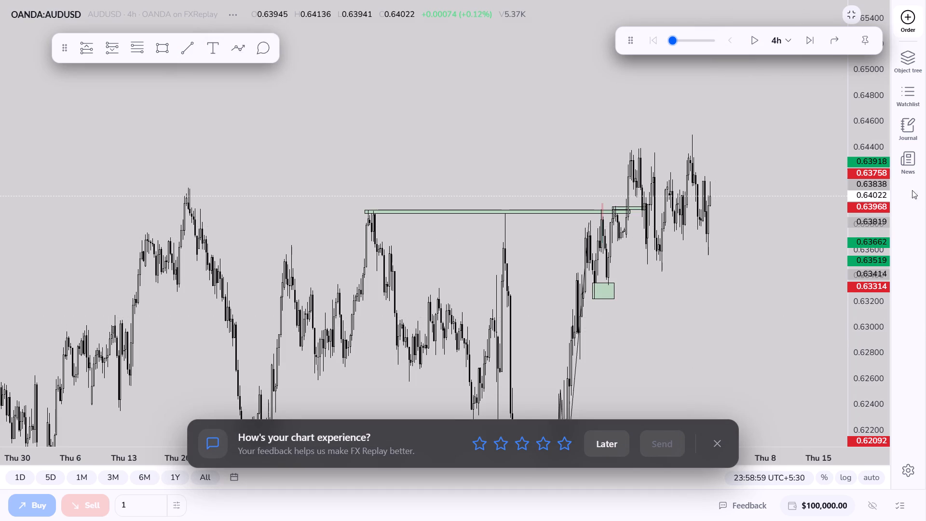
Check the economic news for Wednesday, April 30, and close the news view.
click(909, 146)
click(909, 146)
click(912, 160)
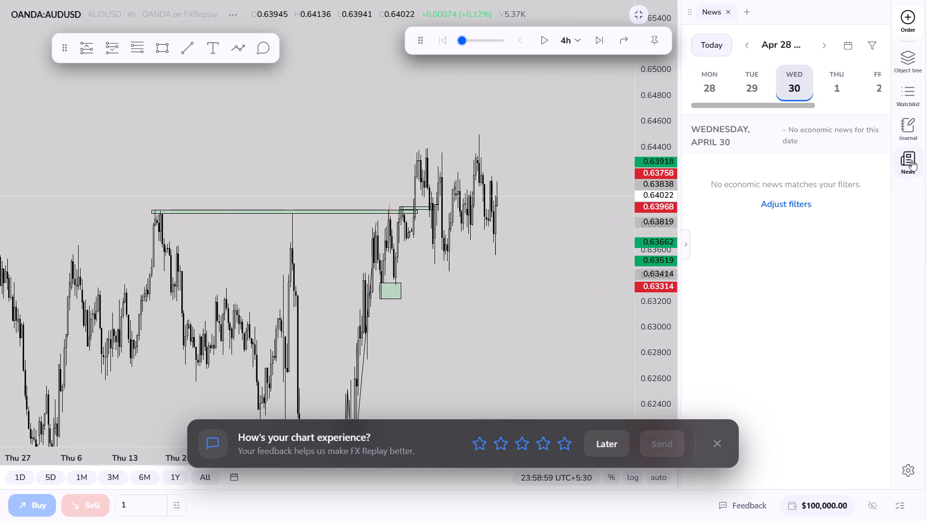
click(912, 160)
Dismiss the chart experience feedback request.
drag(734, 232, 738, 246)
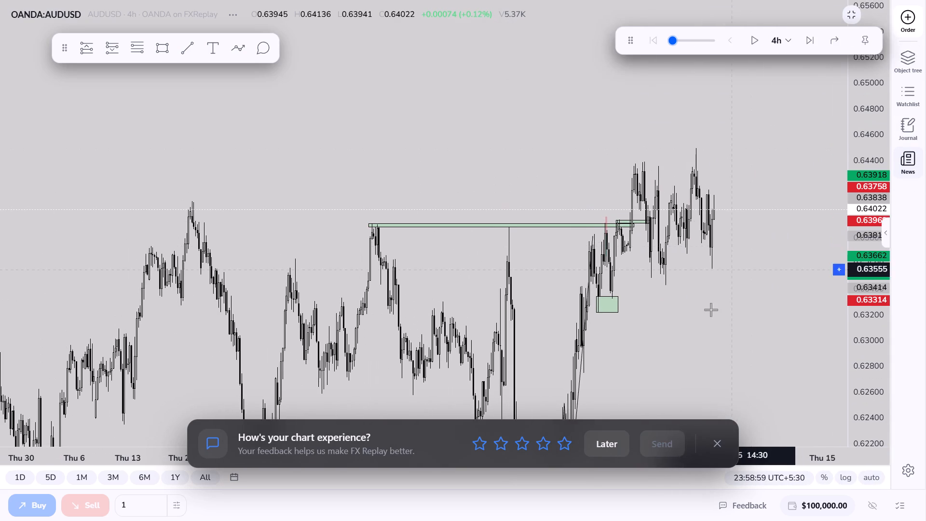
click(720, 437)
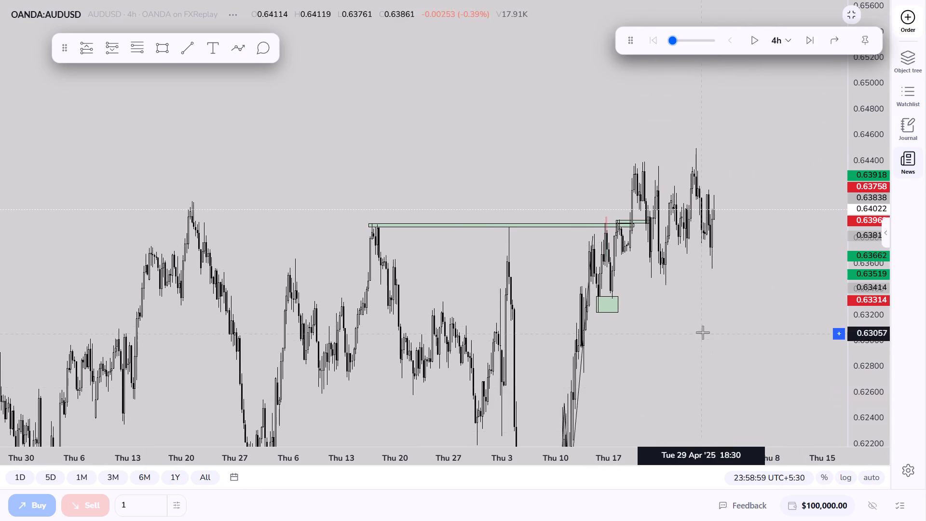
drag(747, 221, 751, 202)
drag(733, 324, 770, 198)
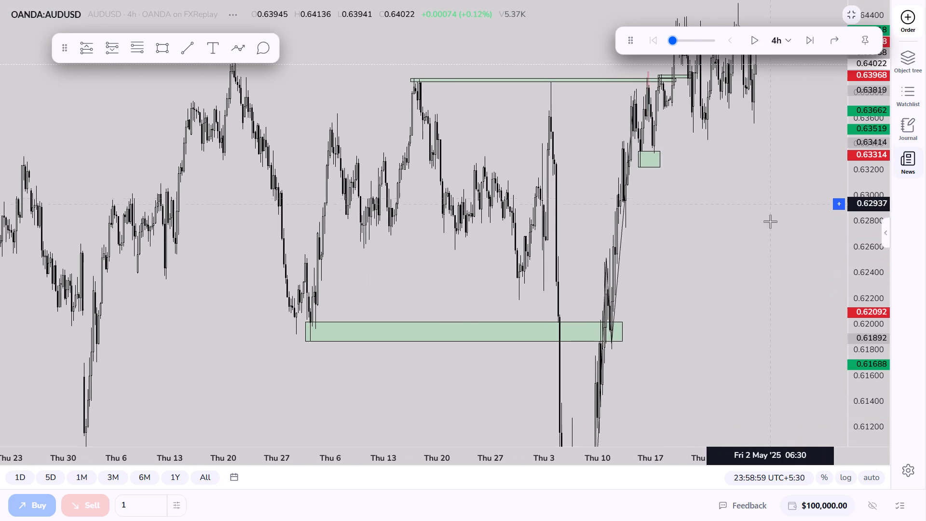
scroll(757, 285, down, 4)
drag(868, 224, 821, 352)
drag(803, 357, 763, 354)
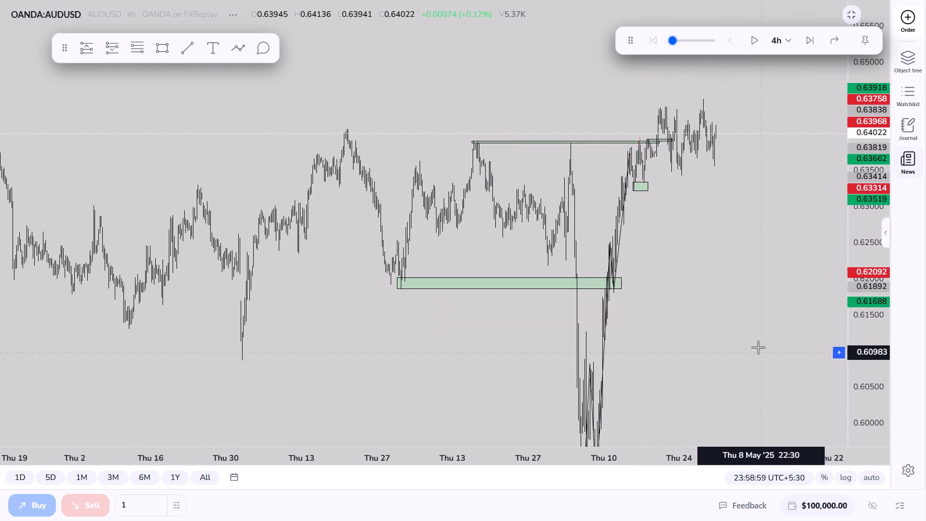
Exit the full-screen view of the replay chart.
click(459, 43)
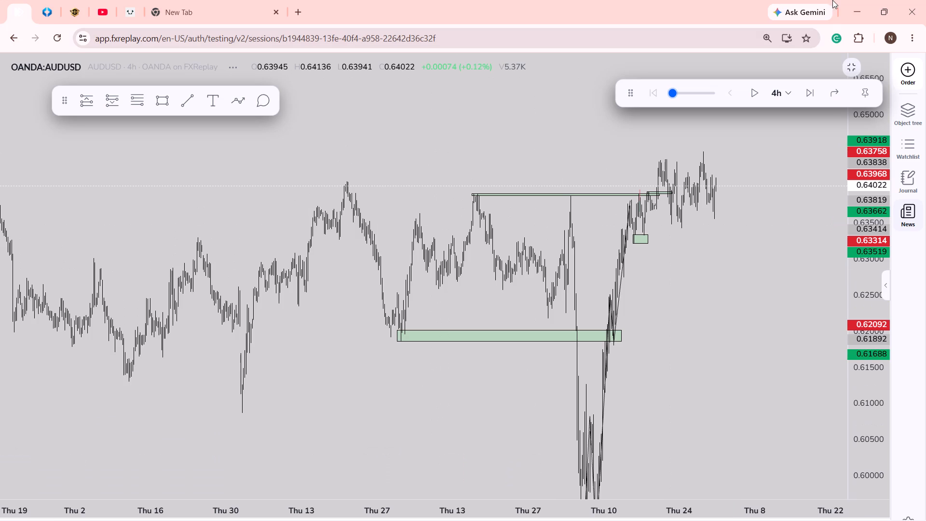
click(925, 0)
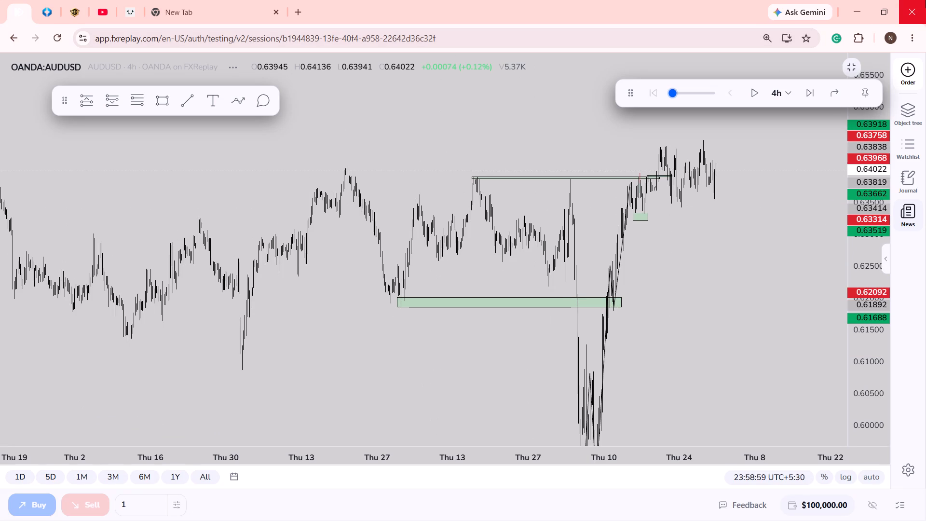